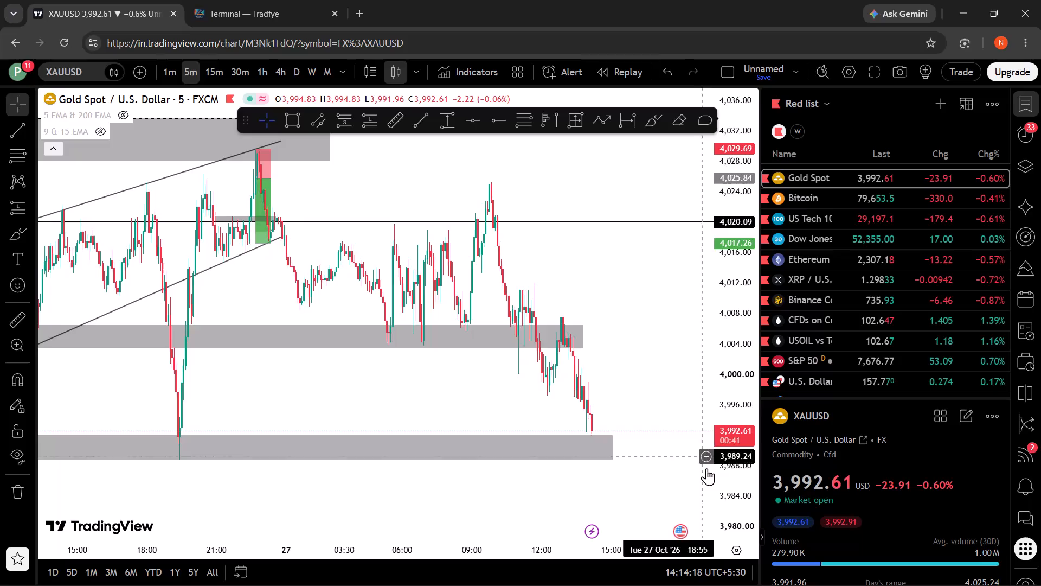
Place a short position at the 09:45 swing high with entry about 4,020.81 and stop about 4,025.45.
left_click_drag(724, 479, 723, 430)
scroll(644, 339, "up", 5)
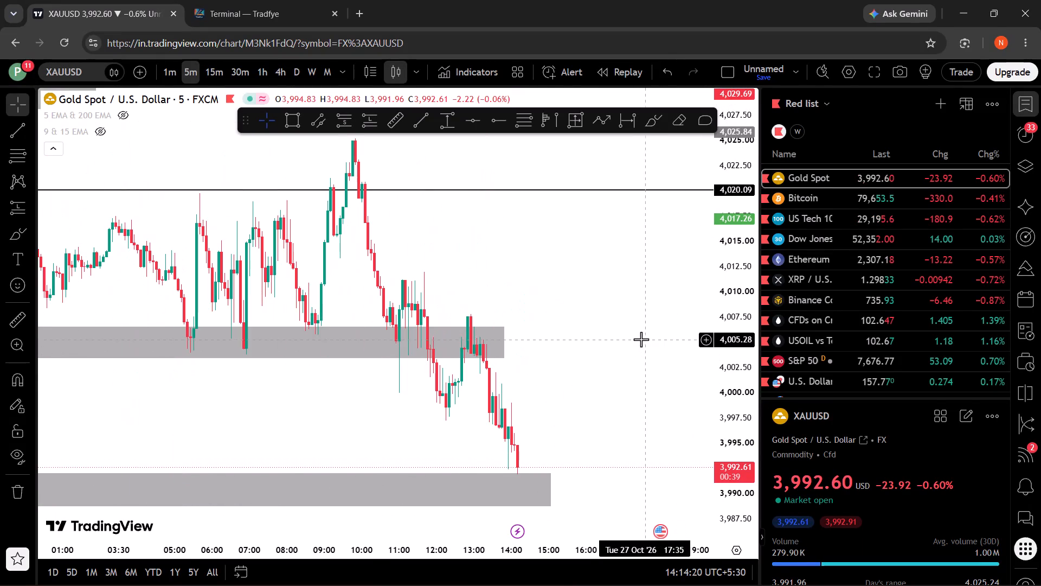
left_click_drag(564, 303, 616, 366)
left_click_drag(606, 342, 640, 386)
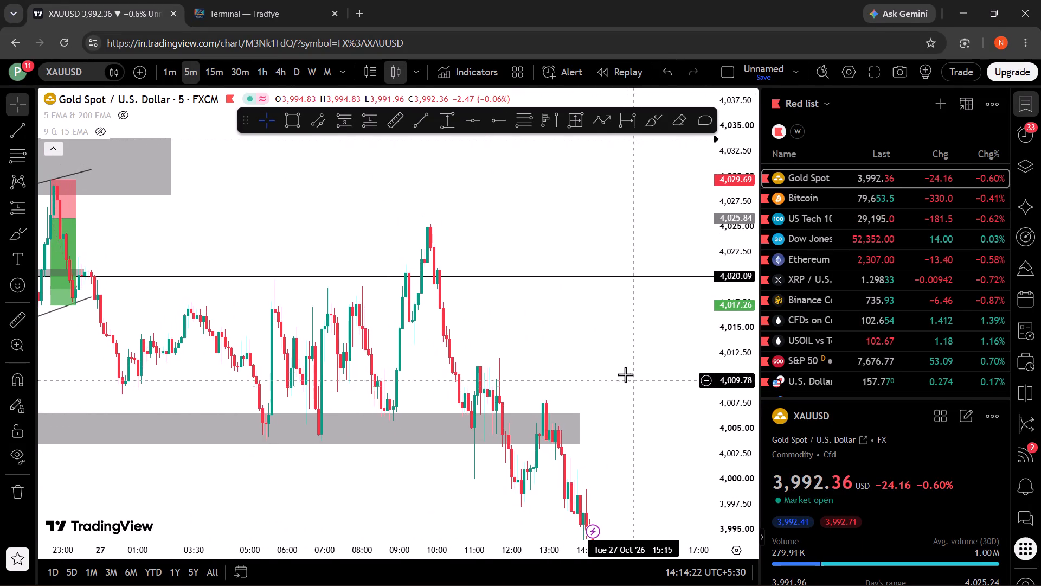
left_click_drag(609, 357, 614, 377)
left_click(331, 130)
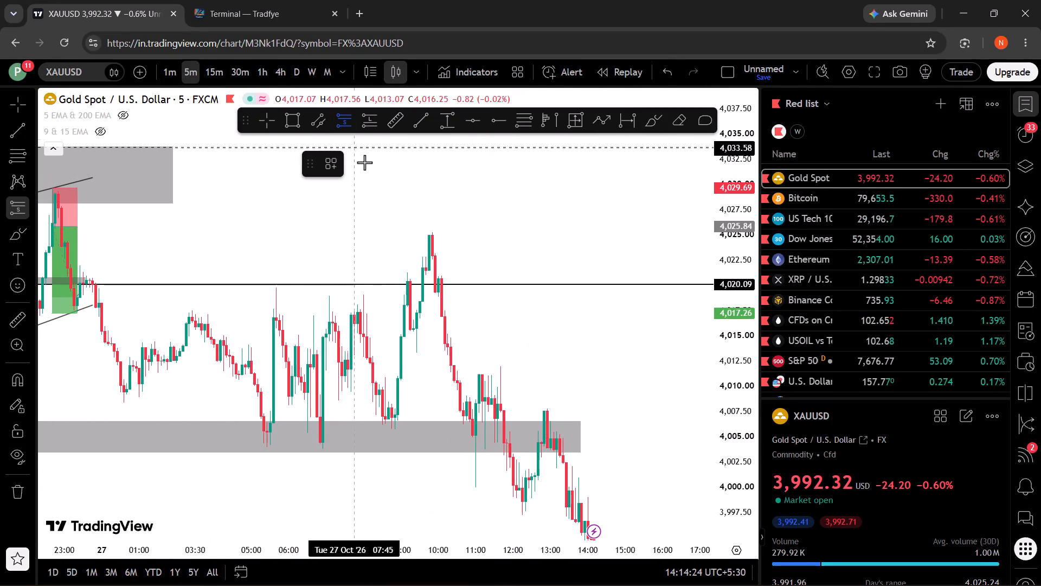
left_click(429, 277)
left_click_drag(430, 204, 429, 207)
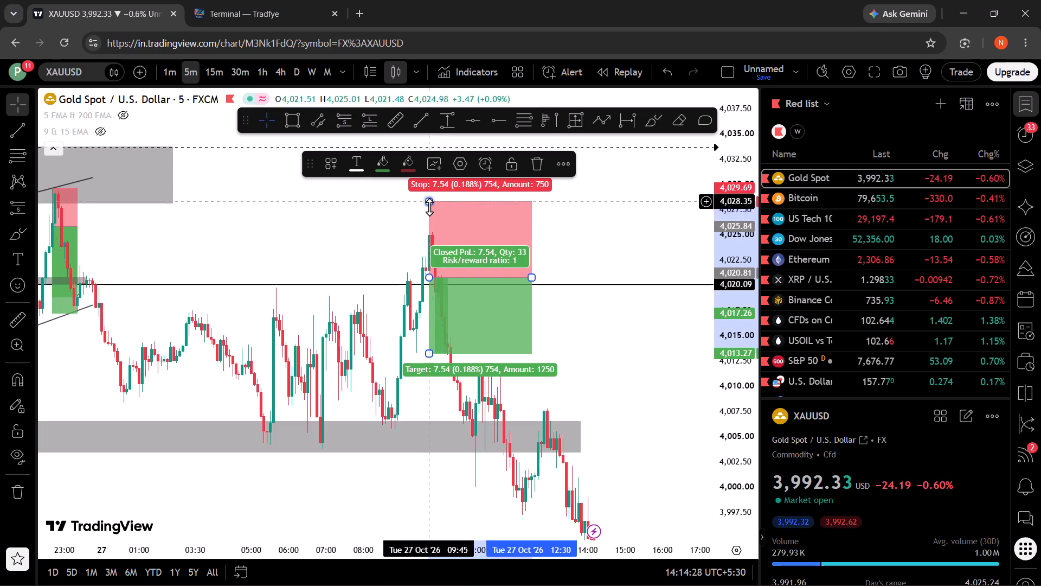
left_click_drag(429, 207, 429, 230)
left_click(574, 227)
Lower the new short position's target to about 4,002.92 and extend its end time to about 14:35.
left_click_drag(574, 262, 557, 189)
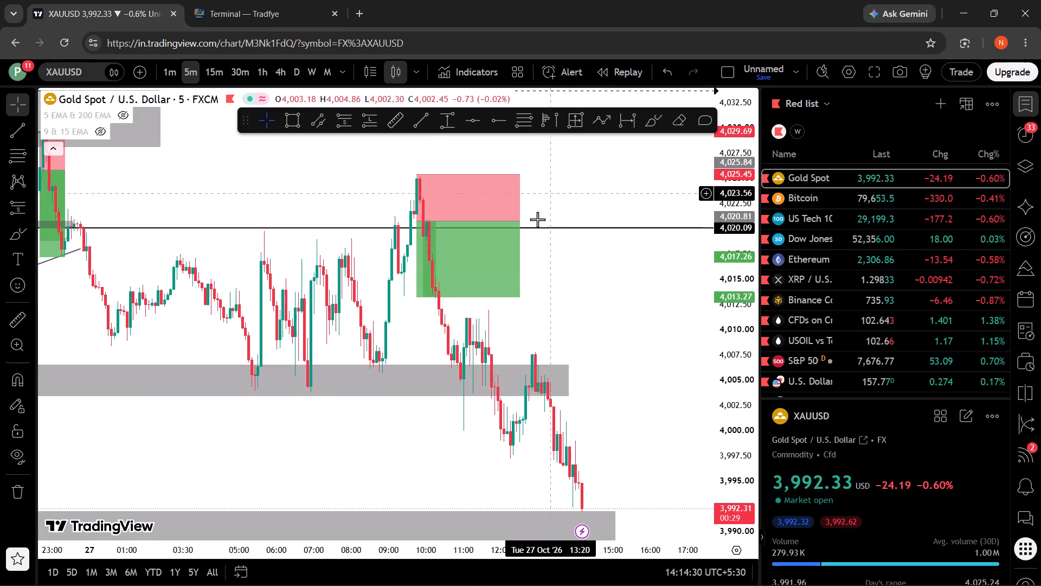
left_click_drag(414, 294, 420, 385)
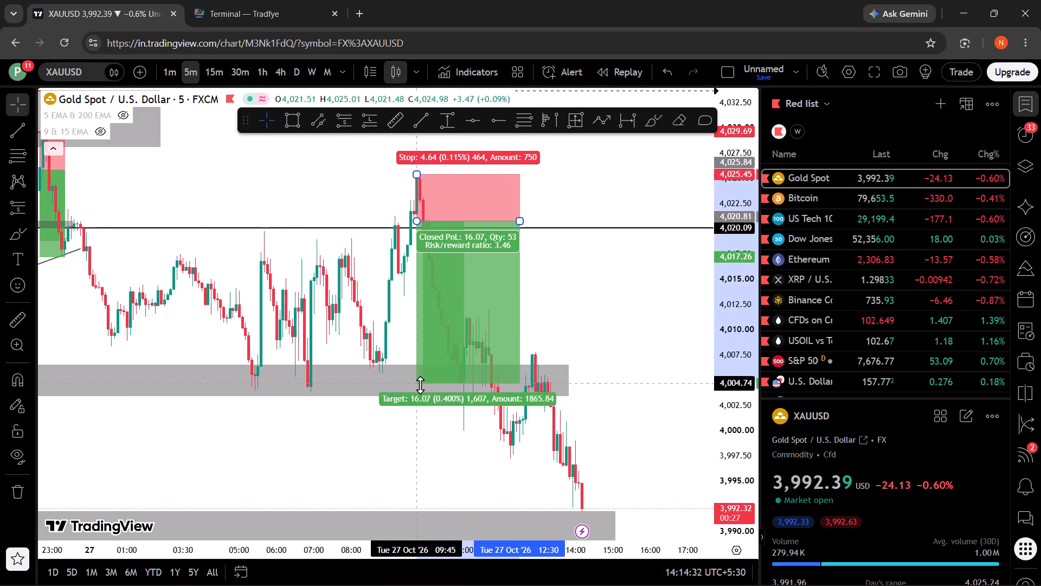
left_click_drag(420, 385, 419, 401)
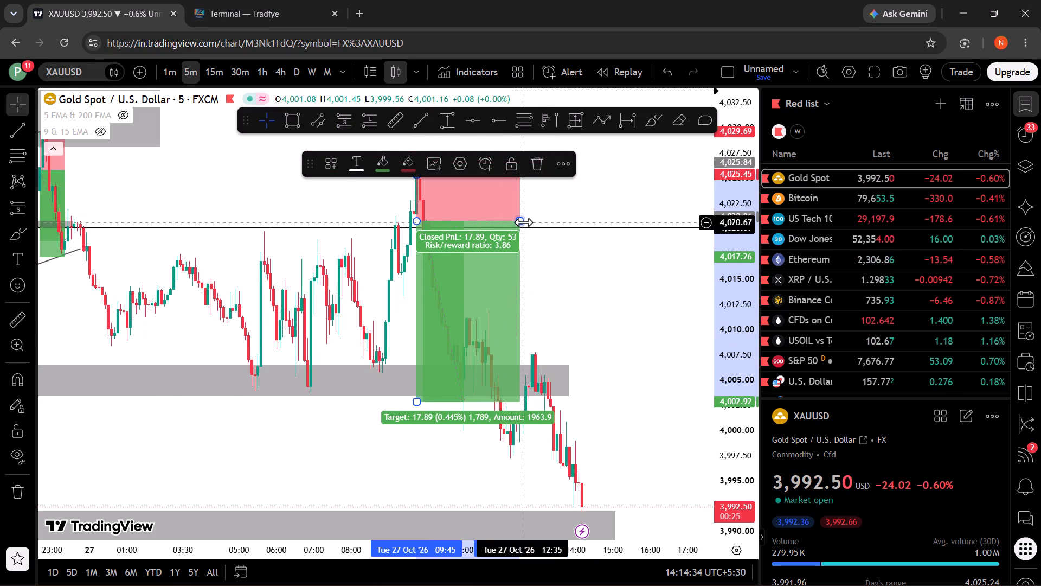
left_click_drag(523, 222, 597, 238)
left_click(660, 289)
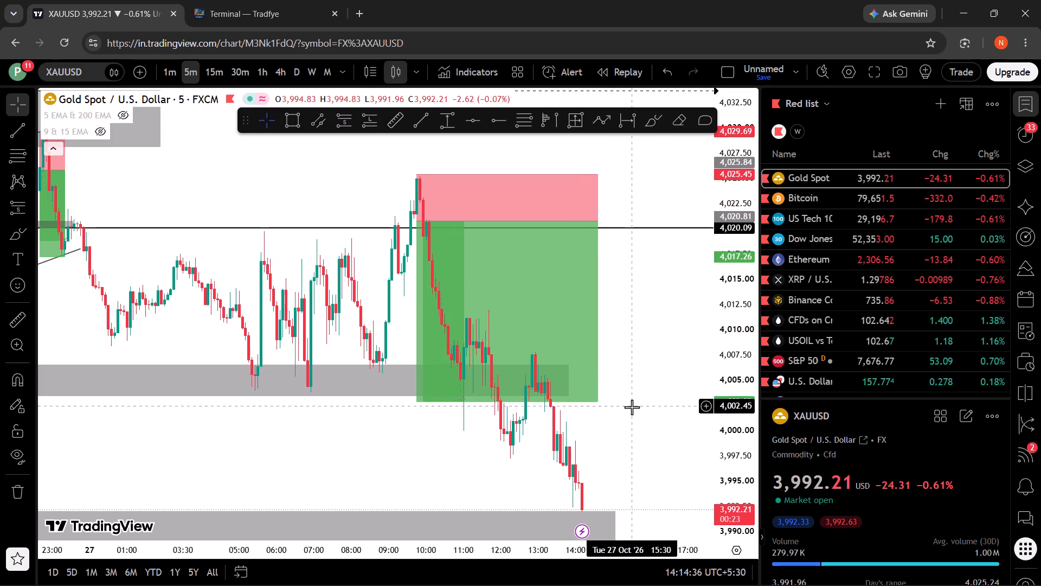
Lower the short position's target to about 3,992.17, at the upper edge of the lowest grey zone.
left_click_drag(632, 407, 593, 255)
left_click_drag(381, 259, 384, 269)
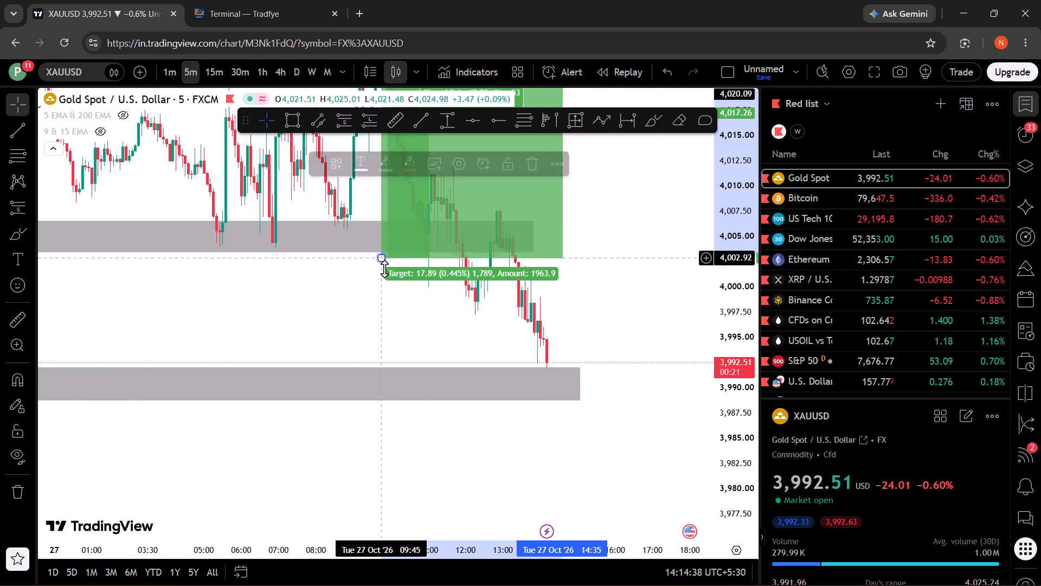
left_click_drag(384, 269, 401, 366)
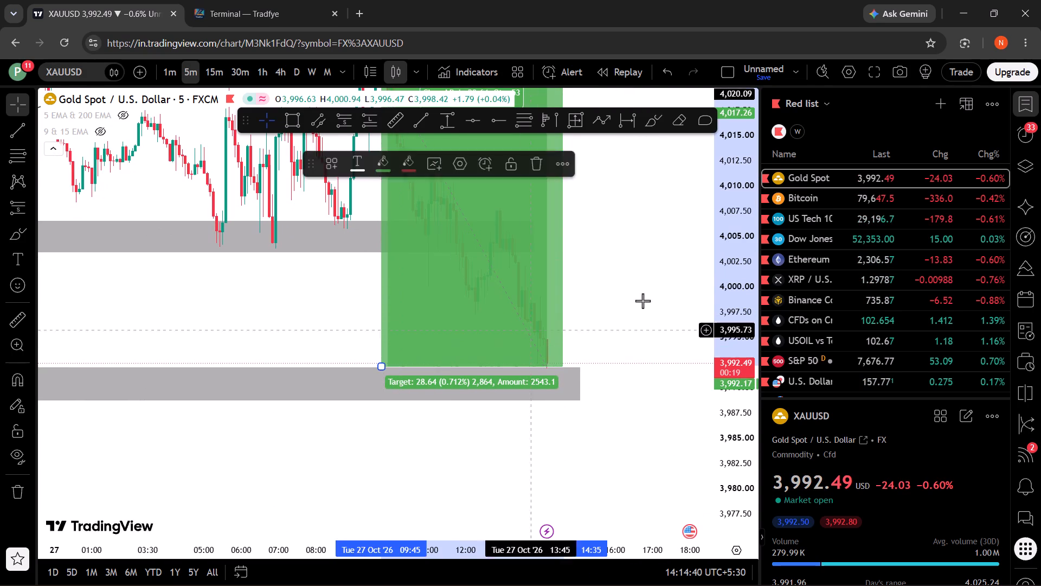
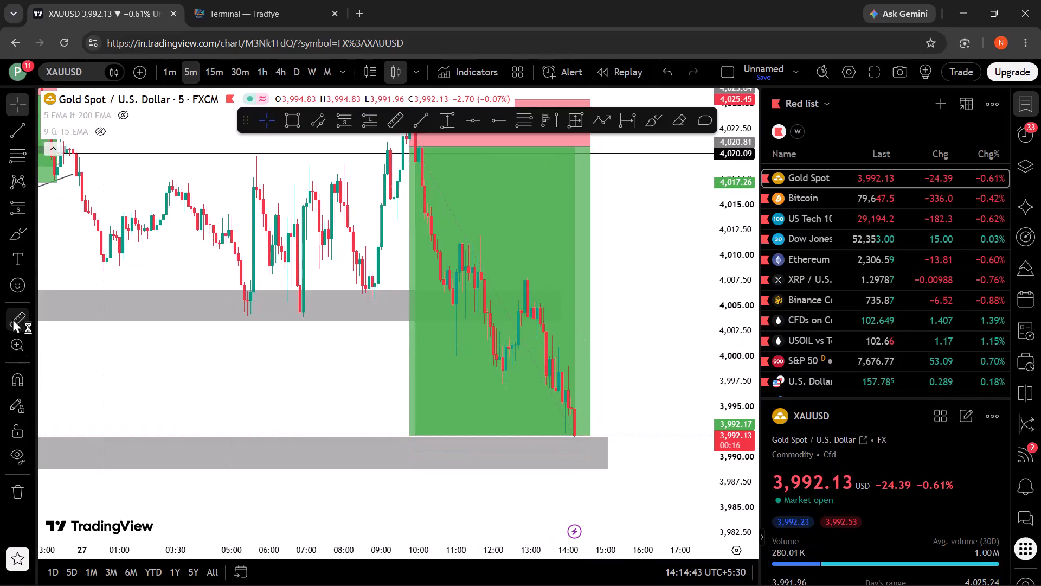
left_click(12, 318)
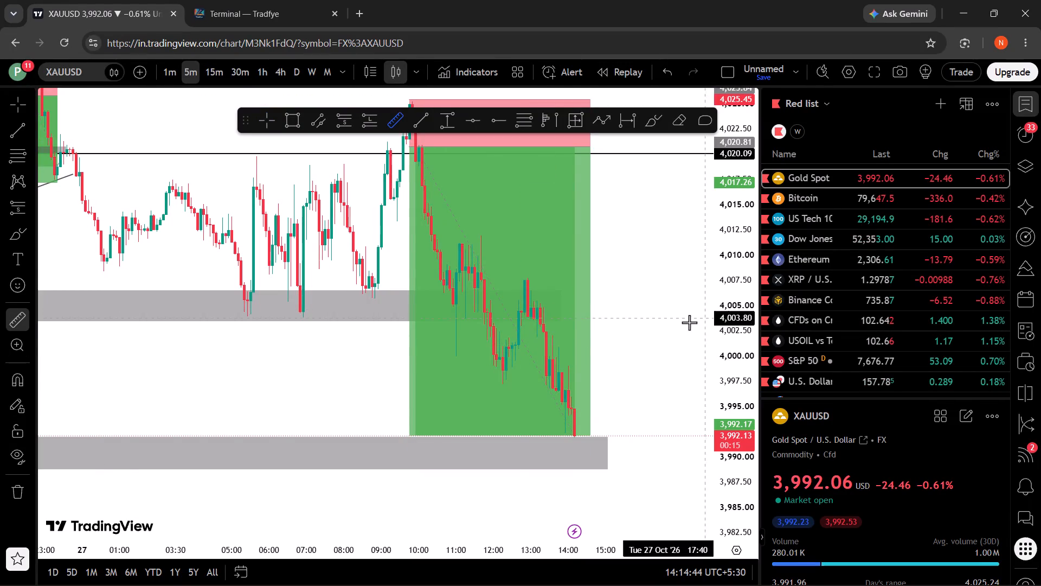
left_click(670, 352)
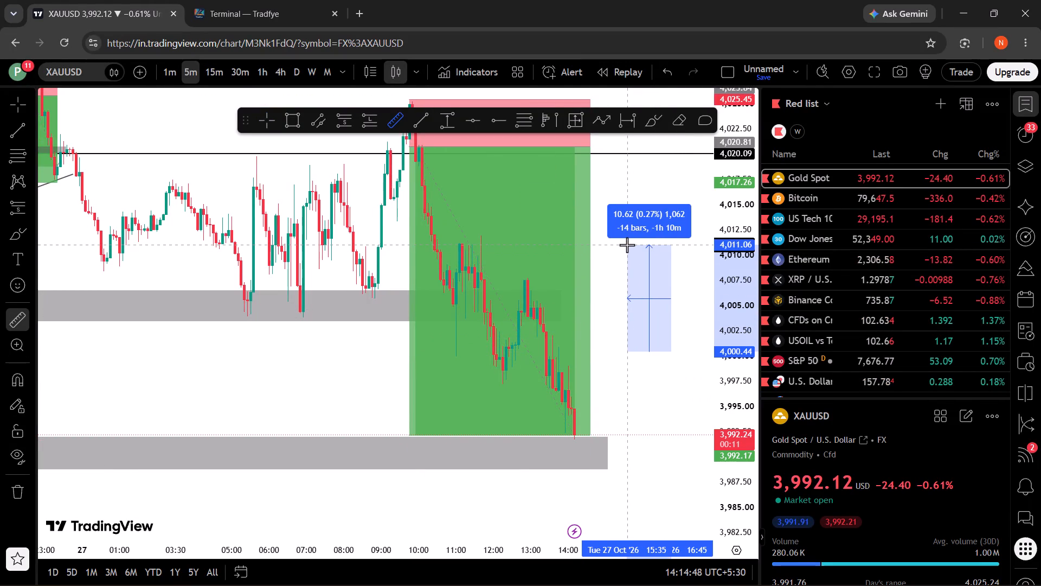
left_click(622, 387)
left_click(622, 387)
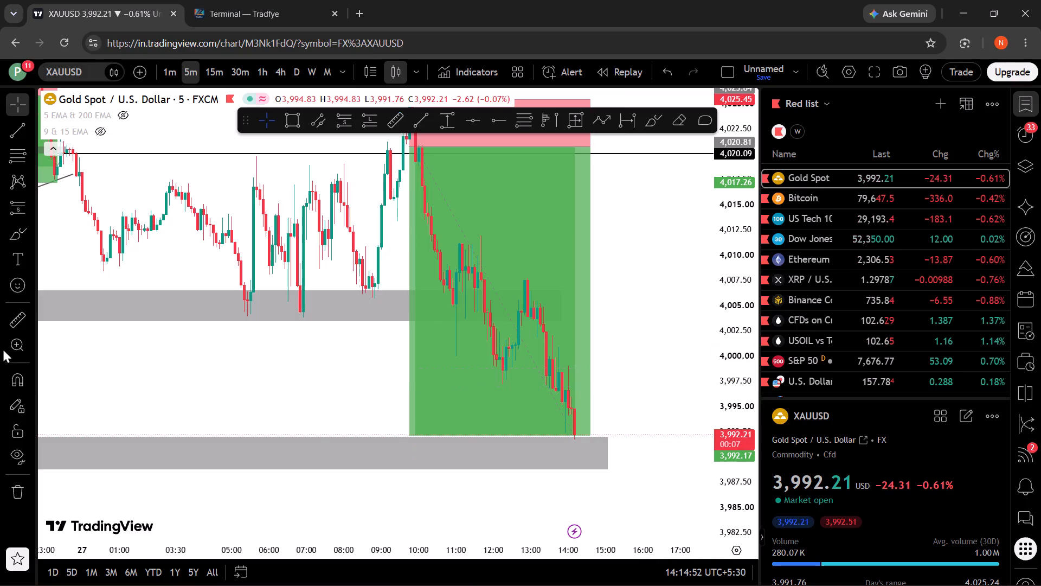
left_click(5, 323)
left_click(629, 392)
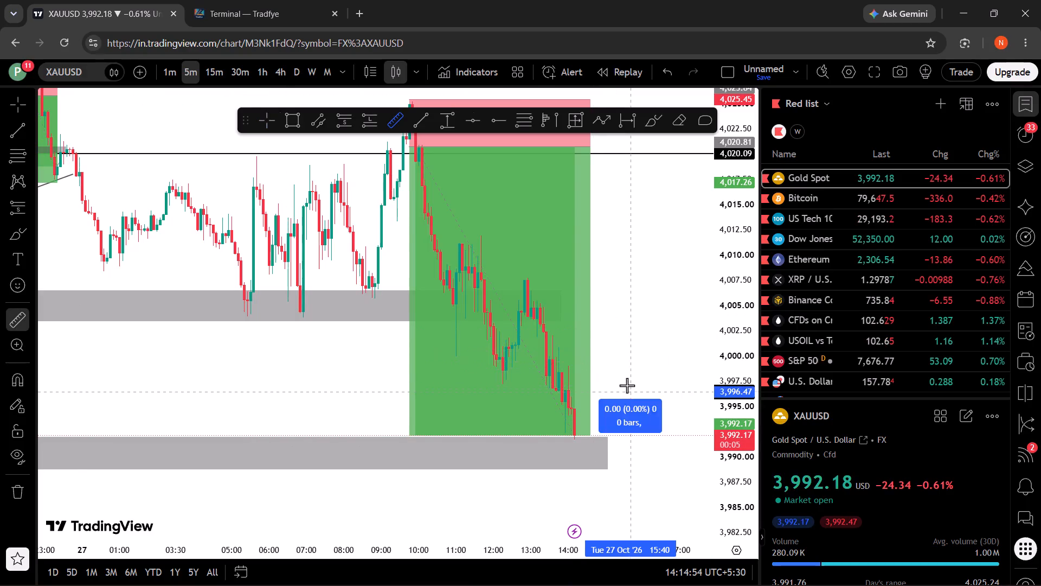
left_click(662, 279)
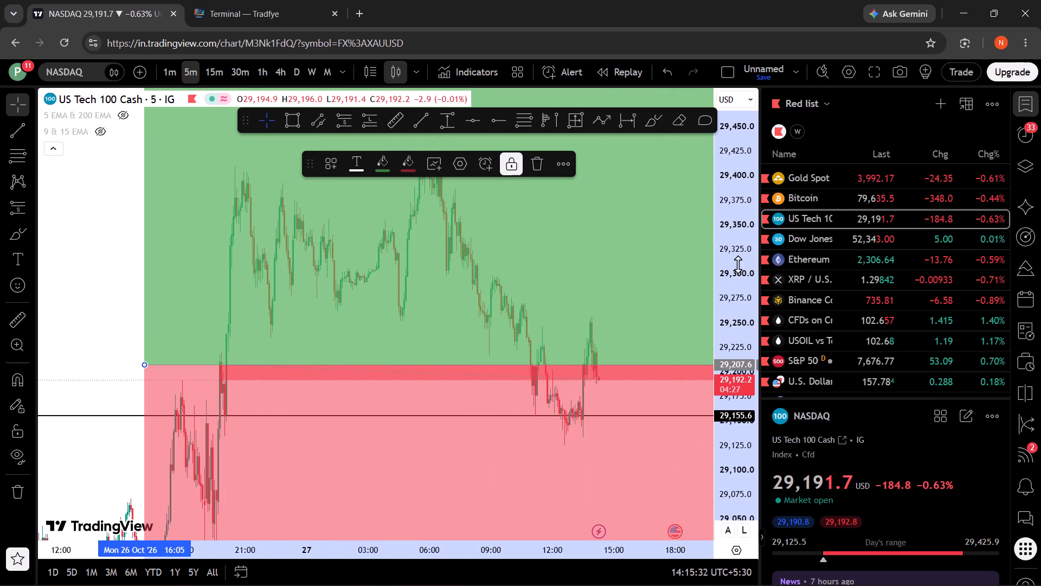
left_click_drag(737, 281, 699, 468)
scroll(689, 434, "down", 2)
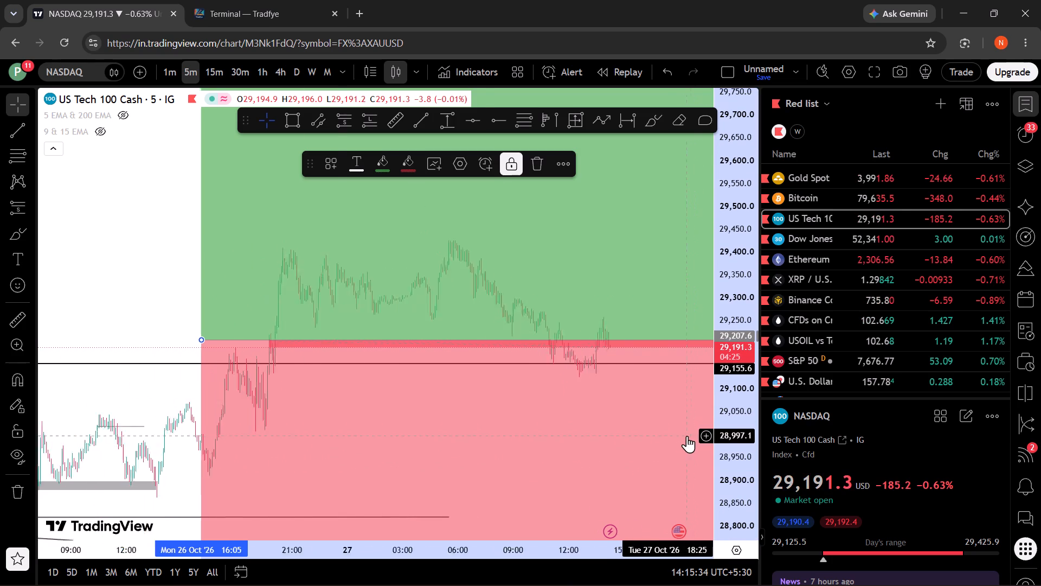
scroll(687, 436, "down", 2)
left_click_drag(627, 435, 388, 448)
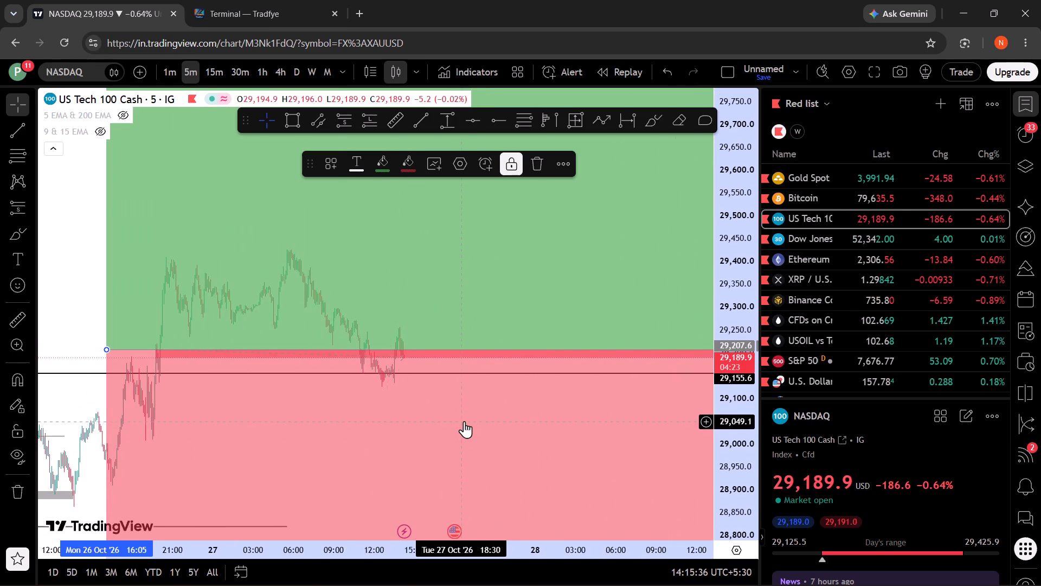
scroll(464, 421, "up", 7)
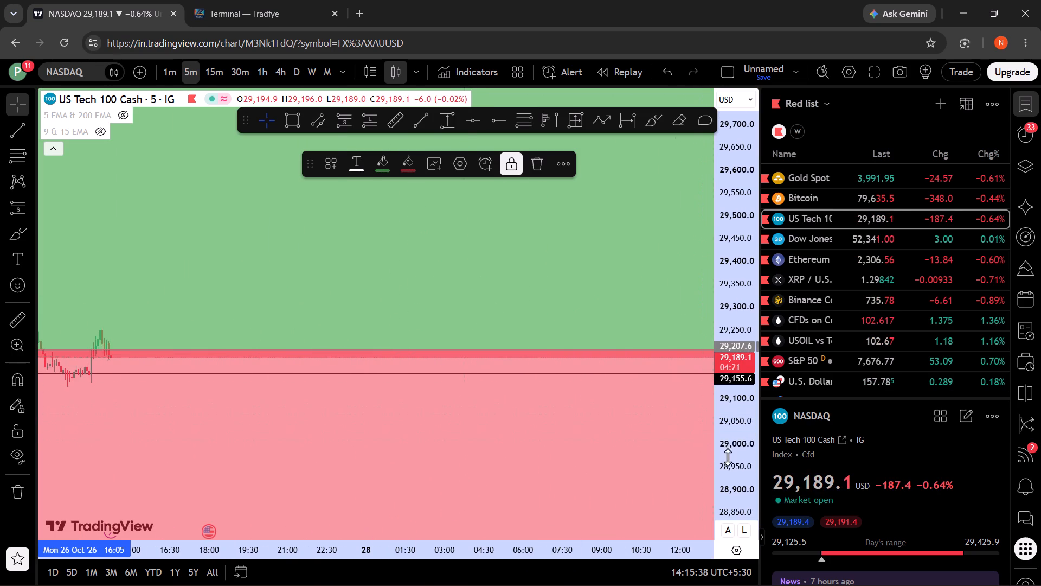
left_click_drag(728, 457, 711, 337)
left_click_drag(496, 455, 654, 458)
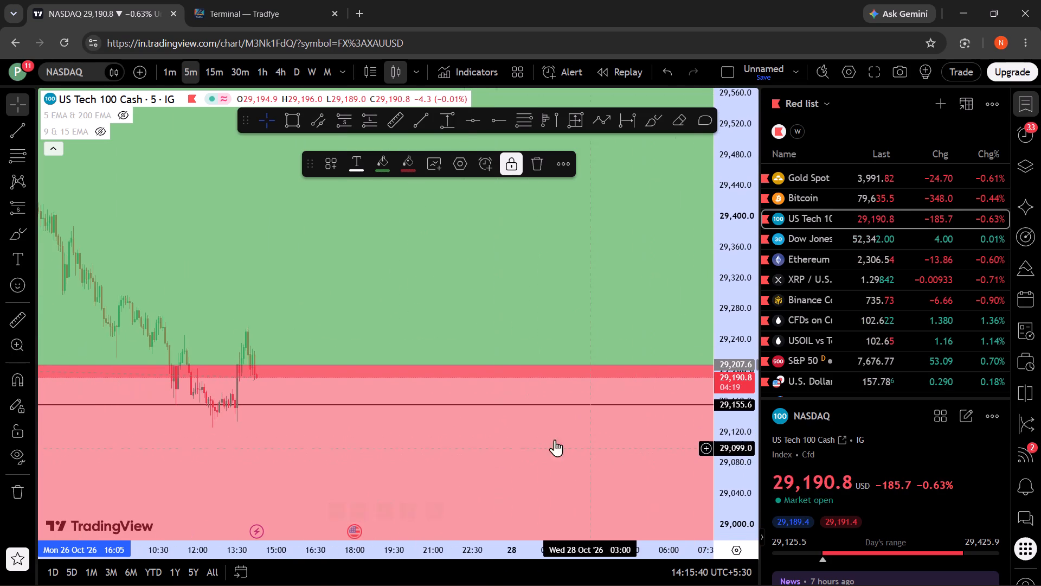
left_click_drag(464, 449, 632, 459)
scroll(553, 443, "down", 3)
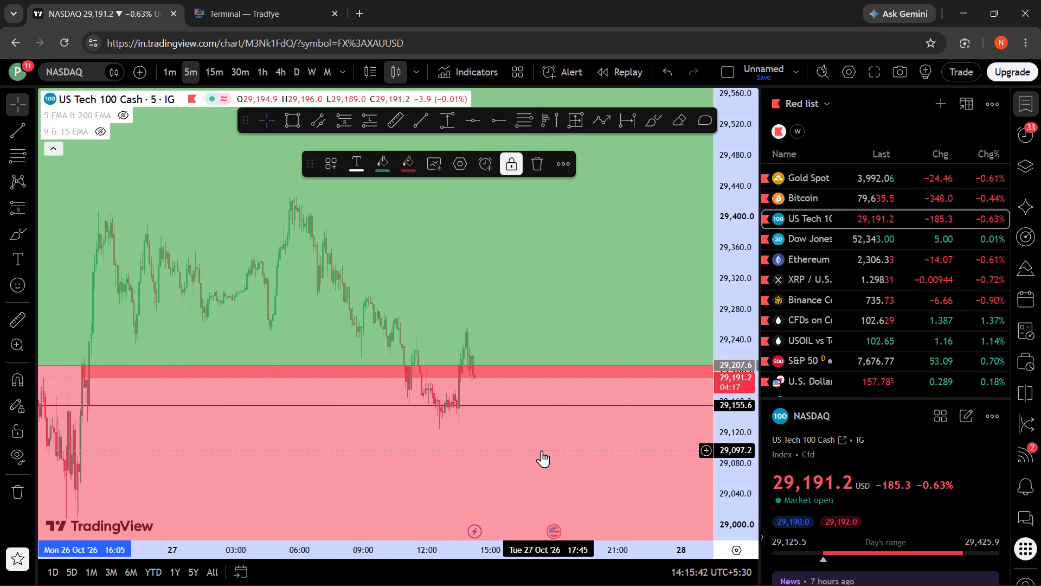
Switch the US Tech 100 chart to the daily timeframe and reset its view.
left_click(300, 73)
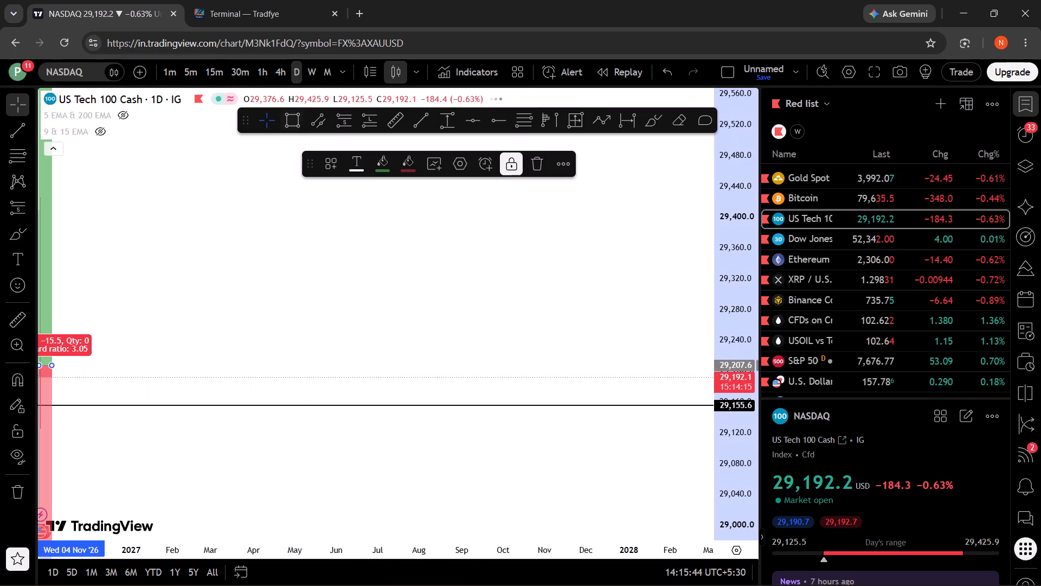
left_click(436, 509)
Examine the daily US Tech 100 candles around the long position's target, entry and stop, and the nearby trendline and support lines.
scroll(567, 426, "up", 4)
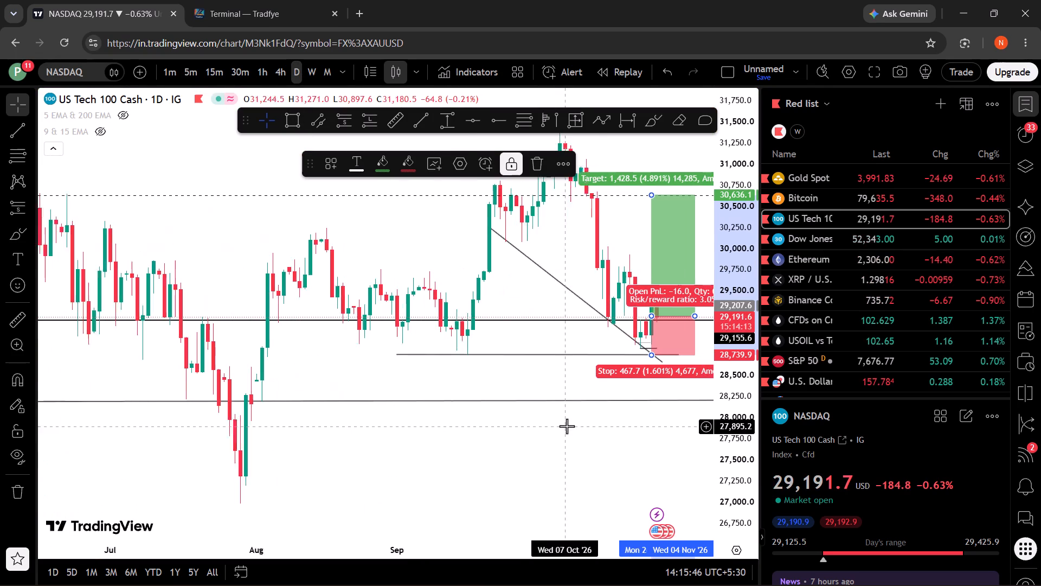
scroll(566, 422, "up", 8)
left_click(475, 379)
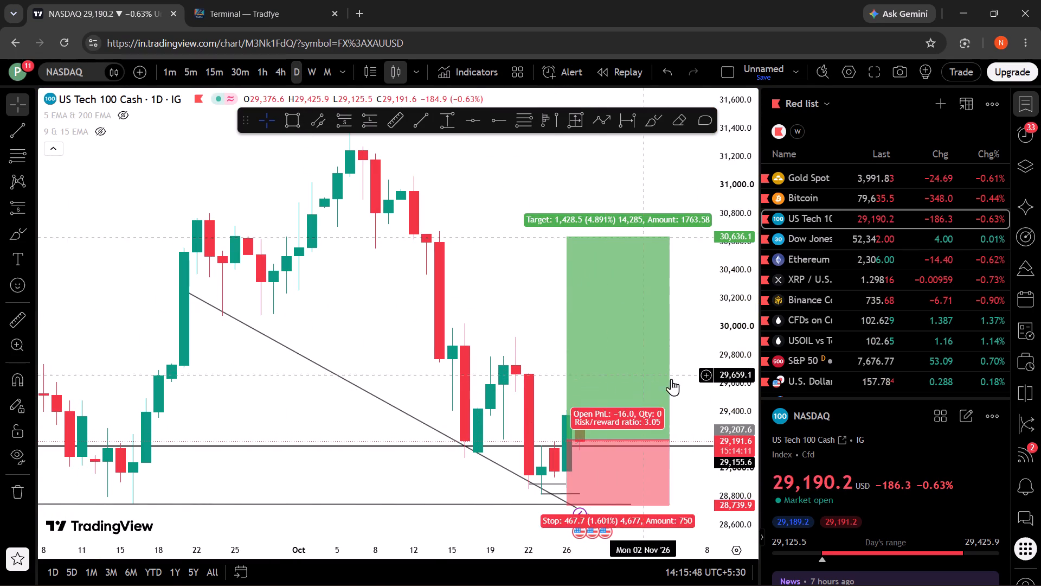
left_click_drag(730, 439, 723, 407)
left_click_drag(711, 411, 612, 336)
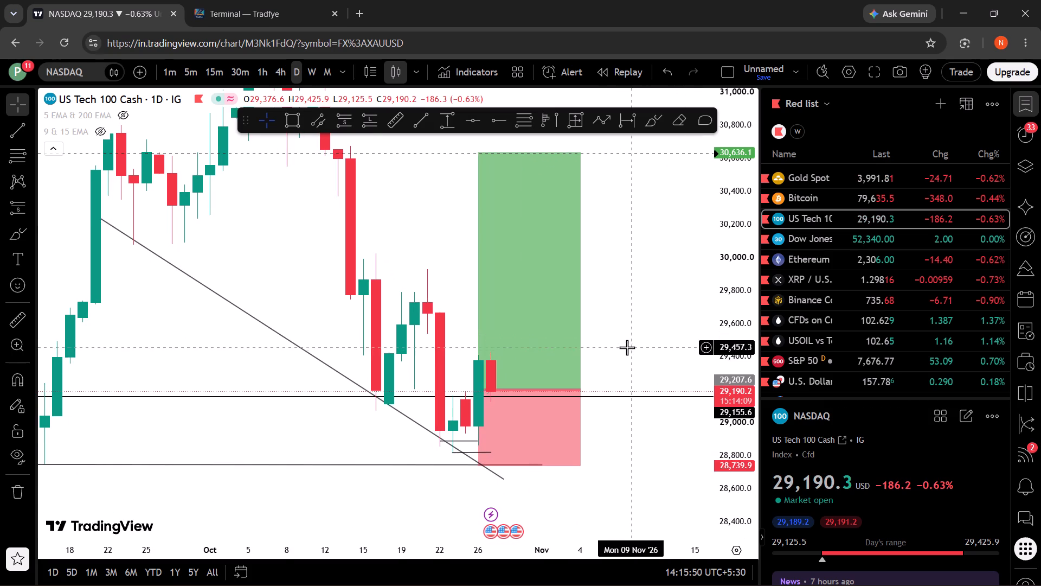
left_click_drag(623, 361, 592, 360)
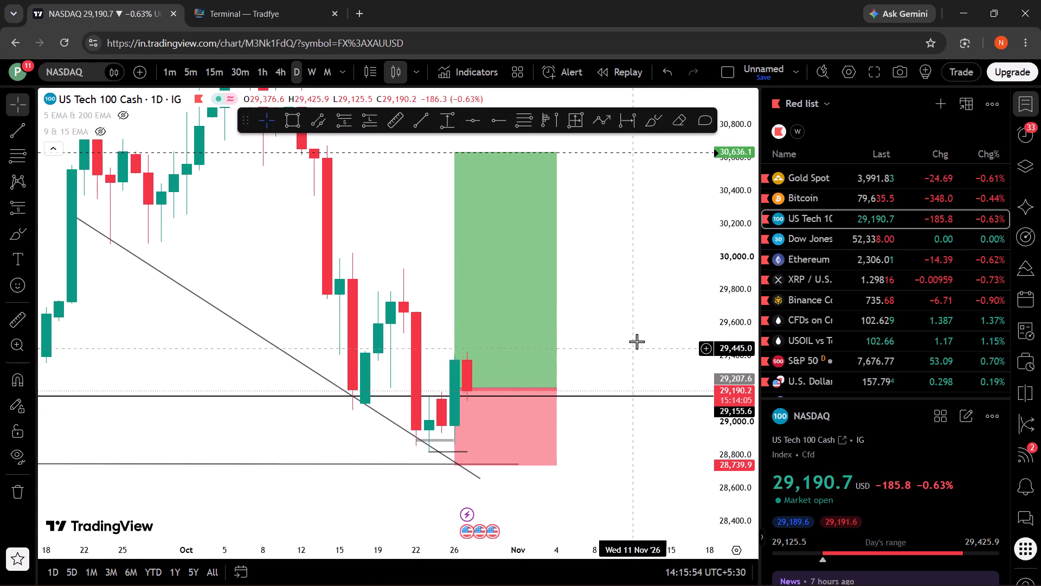
left_click_drag(634, 319, 652, 454)
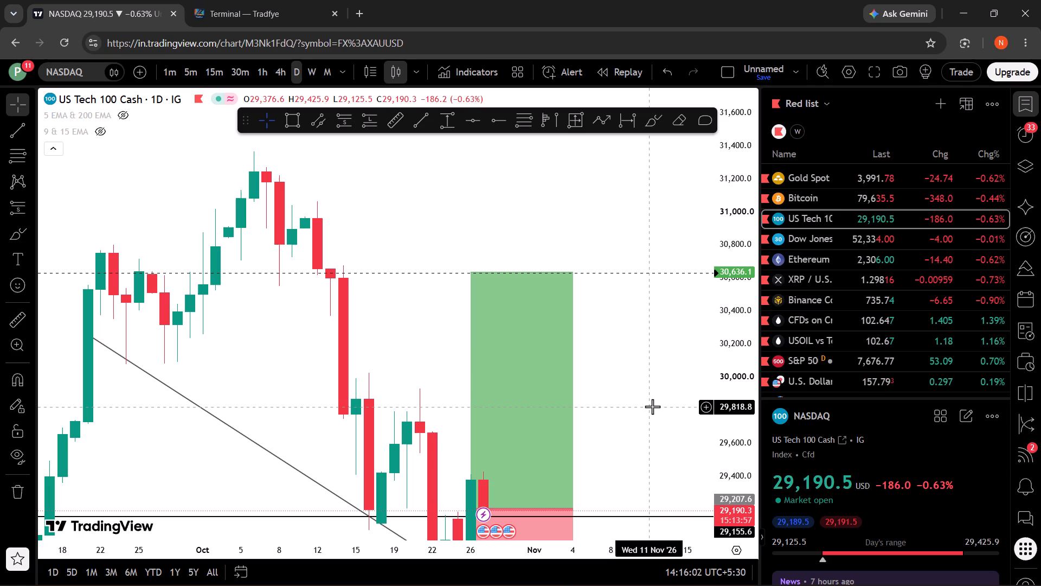
left_click_drag(629, 313, 616, 245)
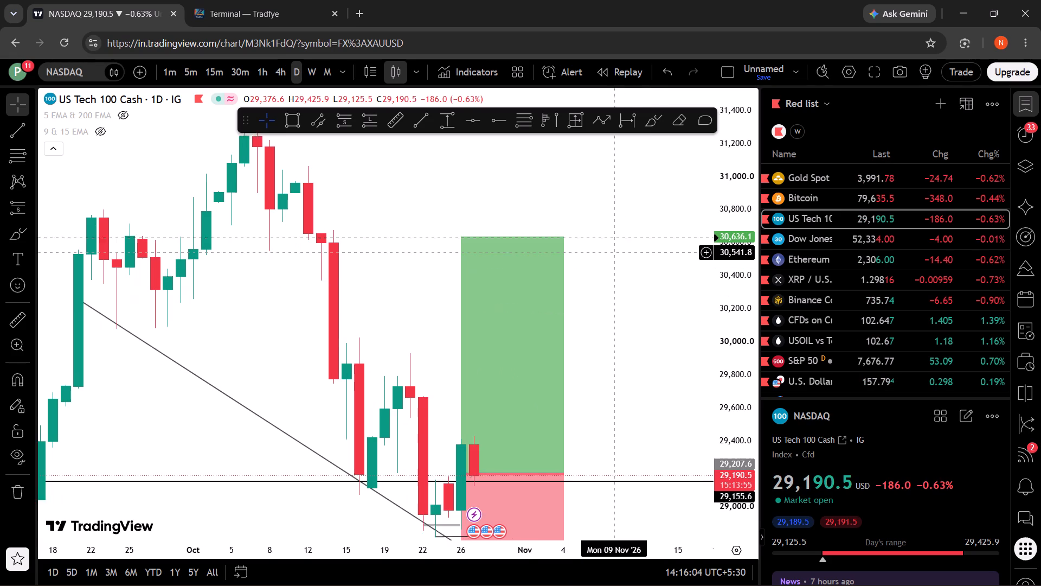
left_click_drag(616, 245, 616, 241)
left_click_drag(615, 280, 603, 238)
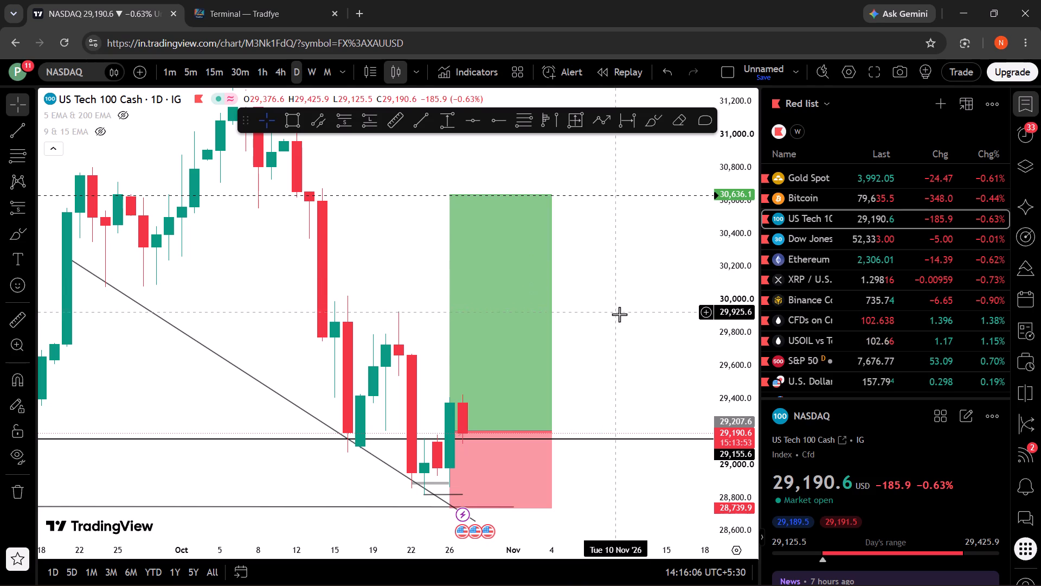
left_click_drag(612, 358, 609, 278)
left_click_drag(618, 416, 635, 379)
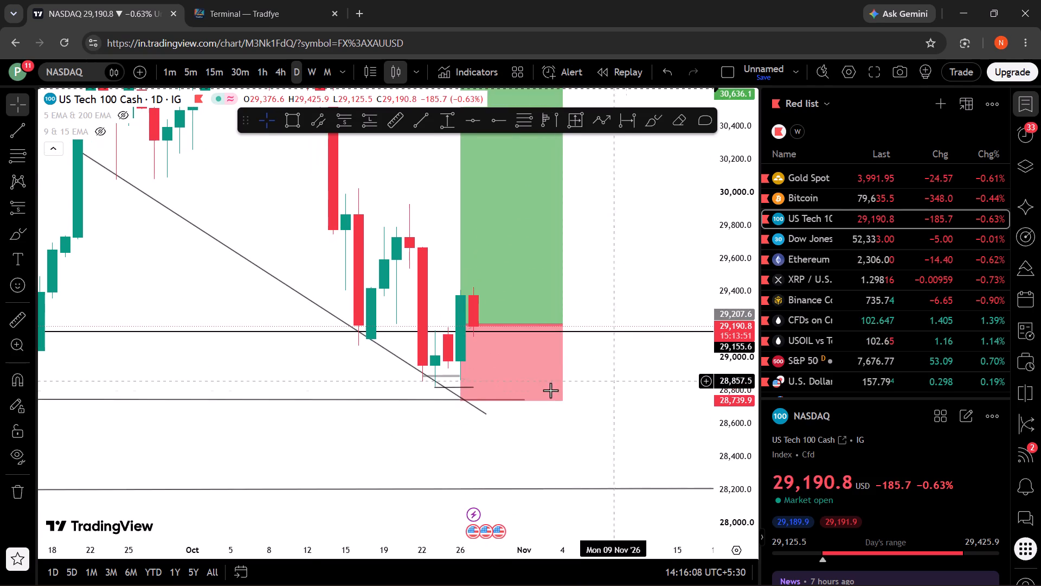
Switch the US Tech 100 chart from the daily to the 4-hour timeframe.
left_click_drag(268, 406, 501, 441)
scroll(488, 425, "down", 2)
scroll(484, 421, "up", 3)
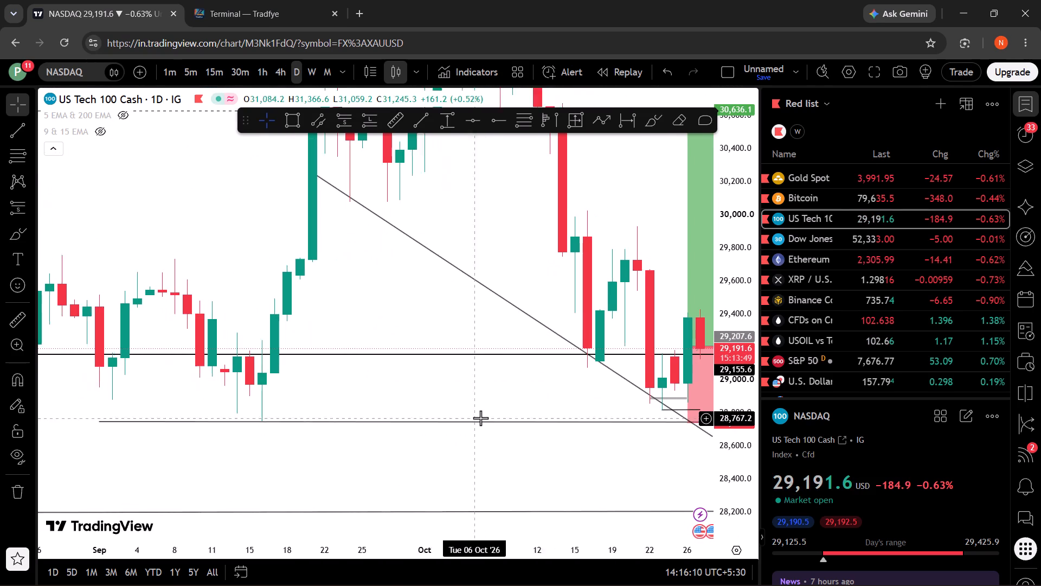
left_click_drag(451, 405, 316, 424)
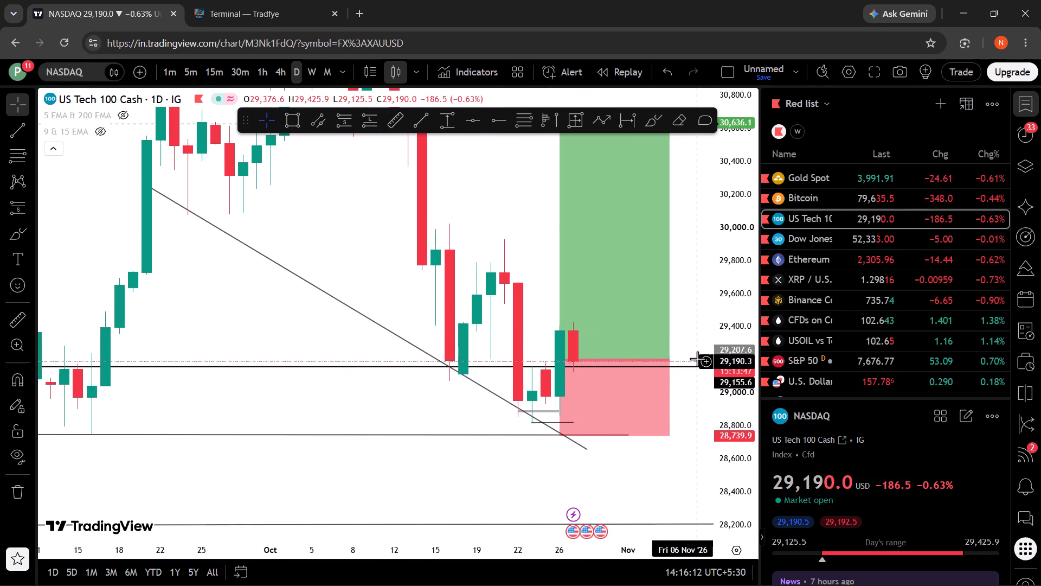
left_click_drag(739, 416, 732, 349)
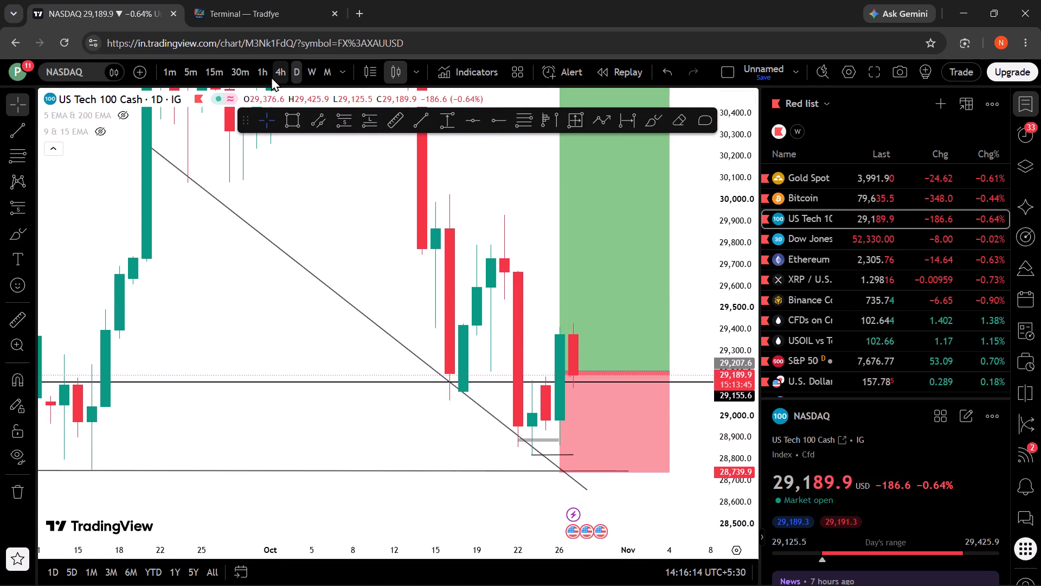
left_click(271, 77)
left_click(441, 509)
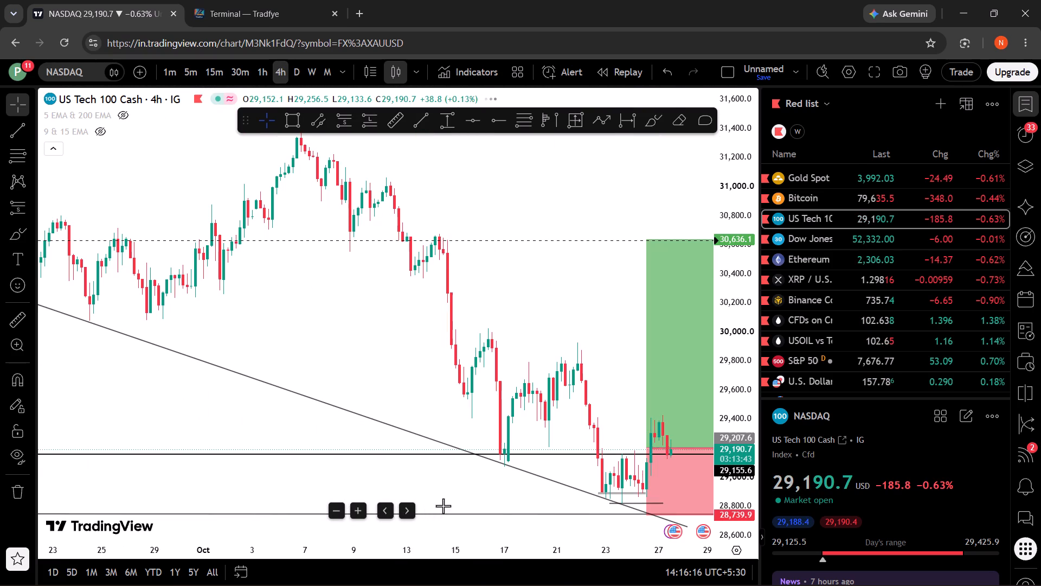
Examine the 4-hour US Tech 100 swings from late September to the latest candles against the long position, trendline and support lines.
left_click_drag(472, 502, 397, 486)
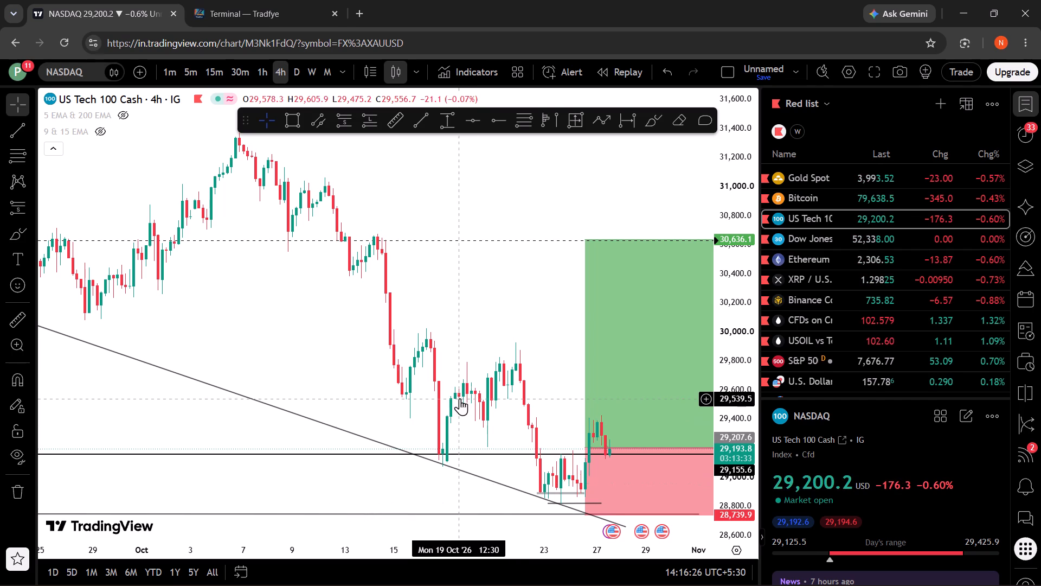
left_click_drag(474, 381, 465, 348)
left_click_drag(728, 364, 728, 383)
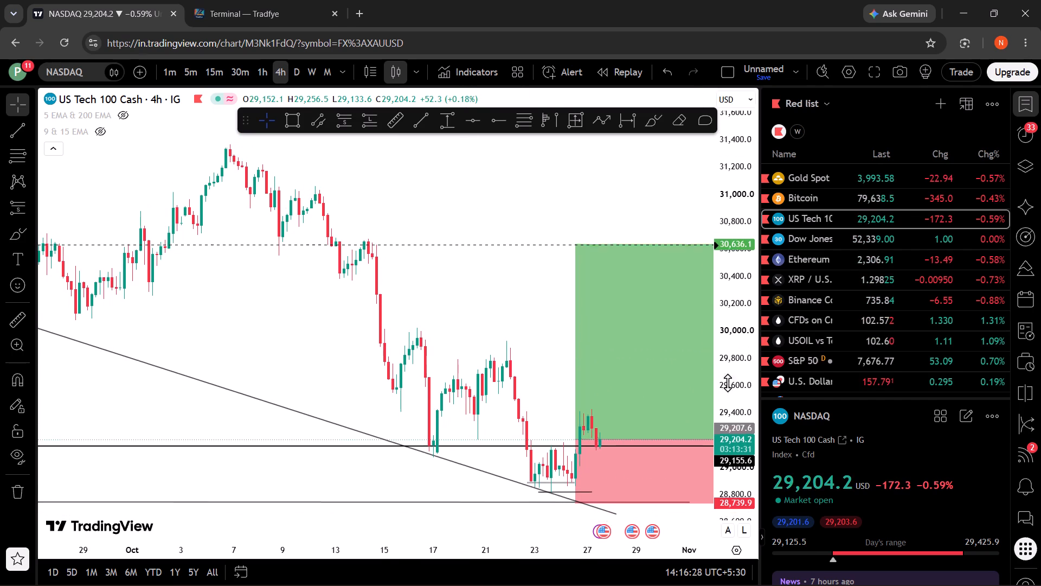
left_click_drag(728, 383, 727, 385)
left_click_drag(483, 345, 446, 287)
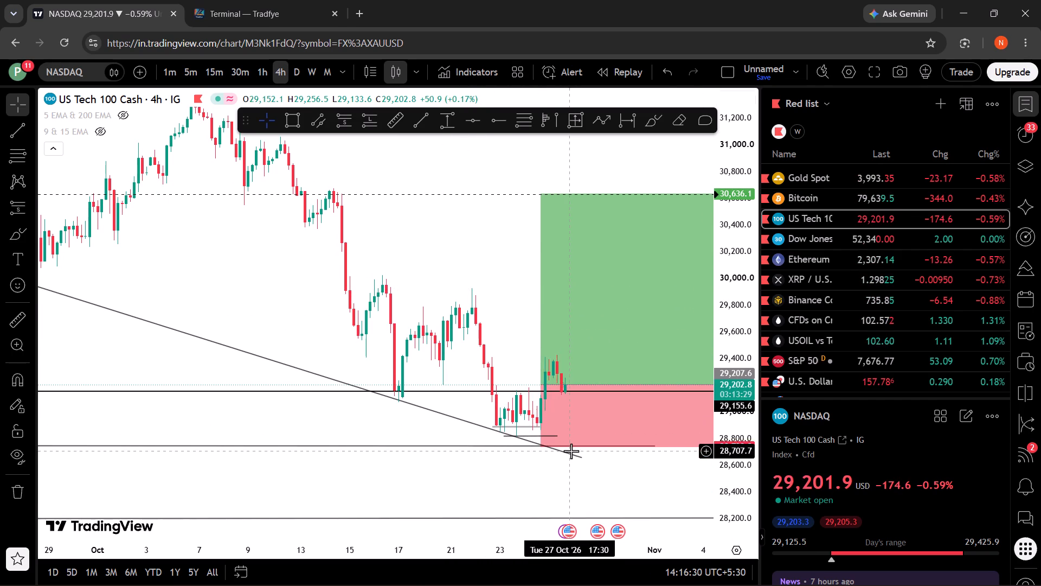
left_click(601, 198)
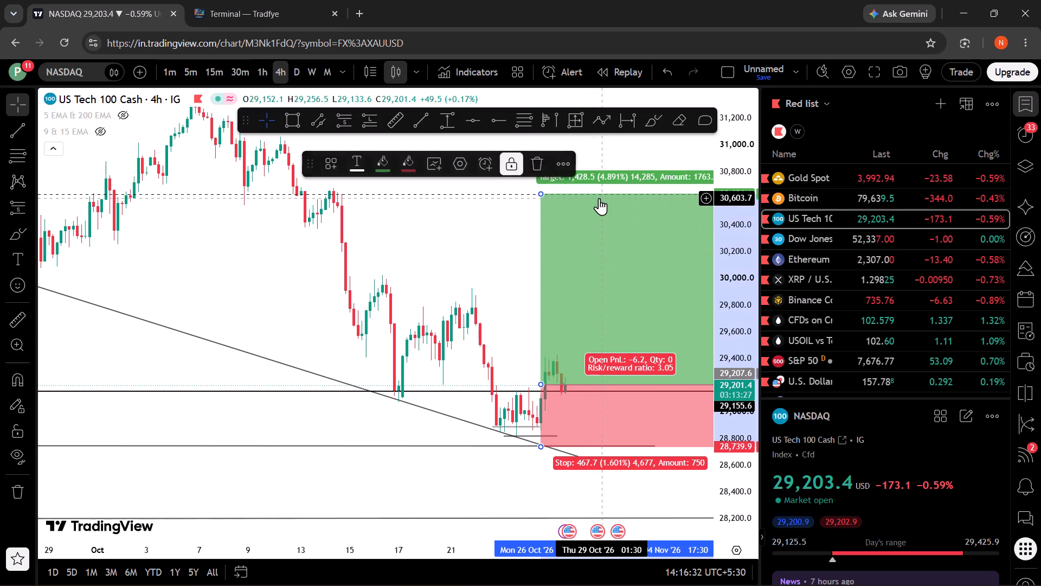
left_click(451, 284)
left_click_drag(466, 283, 480, 328)
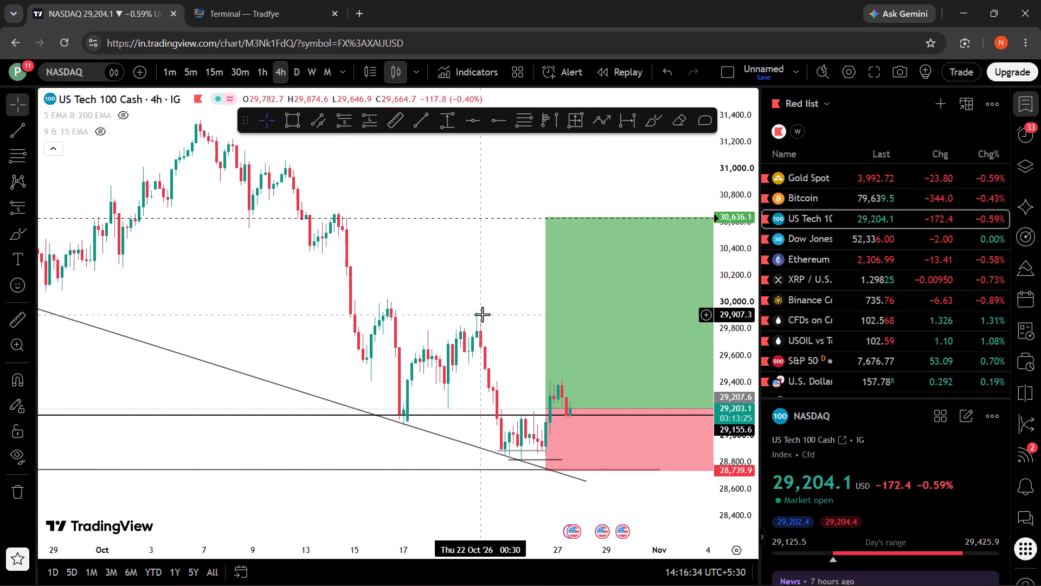
scroll(411, 253, "down", 3)
scroll(414, 256, "up", 2)
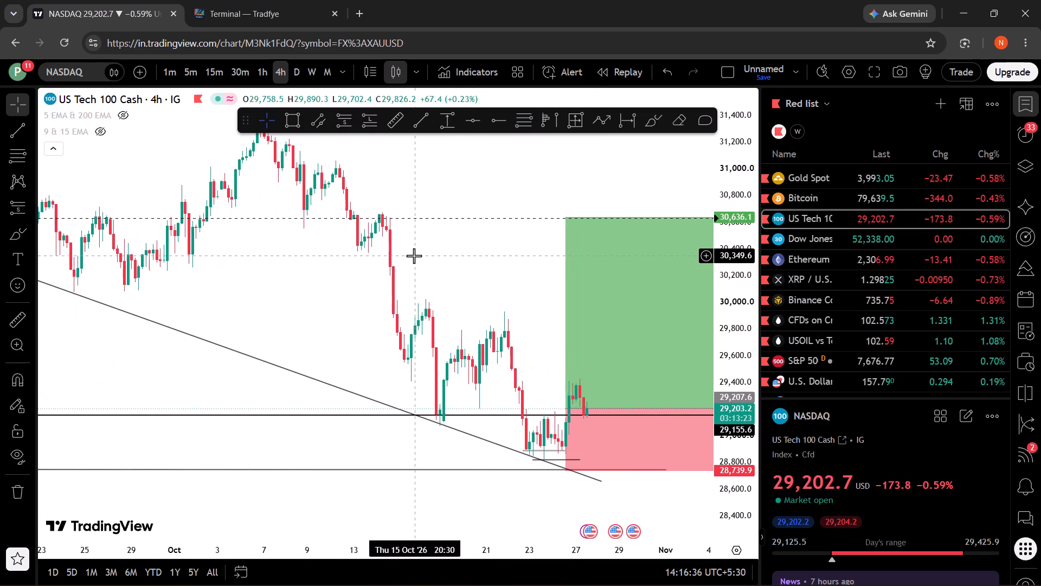
left_click_drag(361, 323, 400, 364)
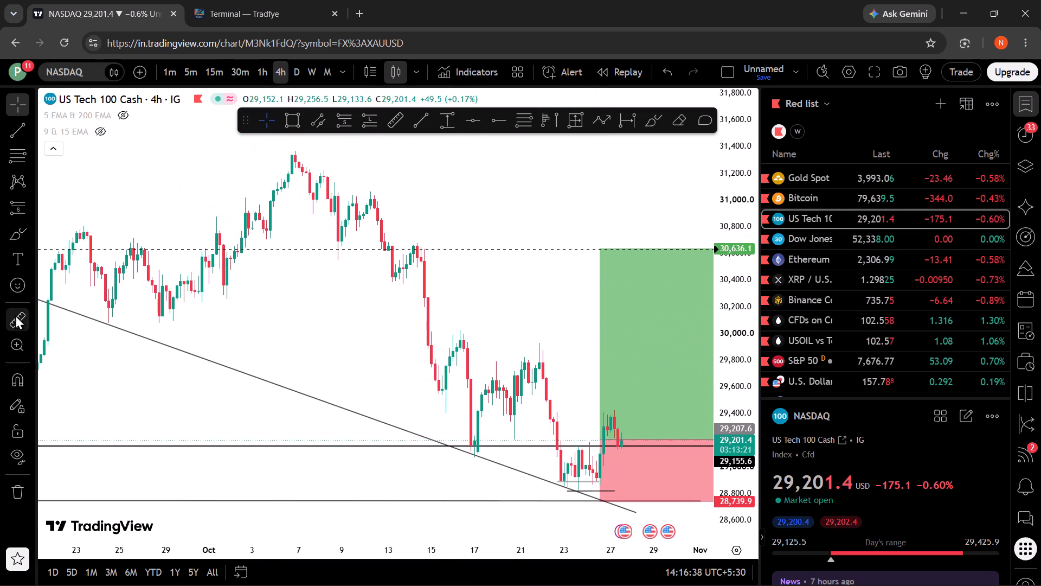
Measure the 4-hour rise from the September 24 low to the late-September swing high just above the trendline.
left_click_drag(11, 305, 11, 317)
left_click(11, 317)
left_click(102, 325)
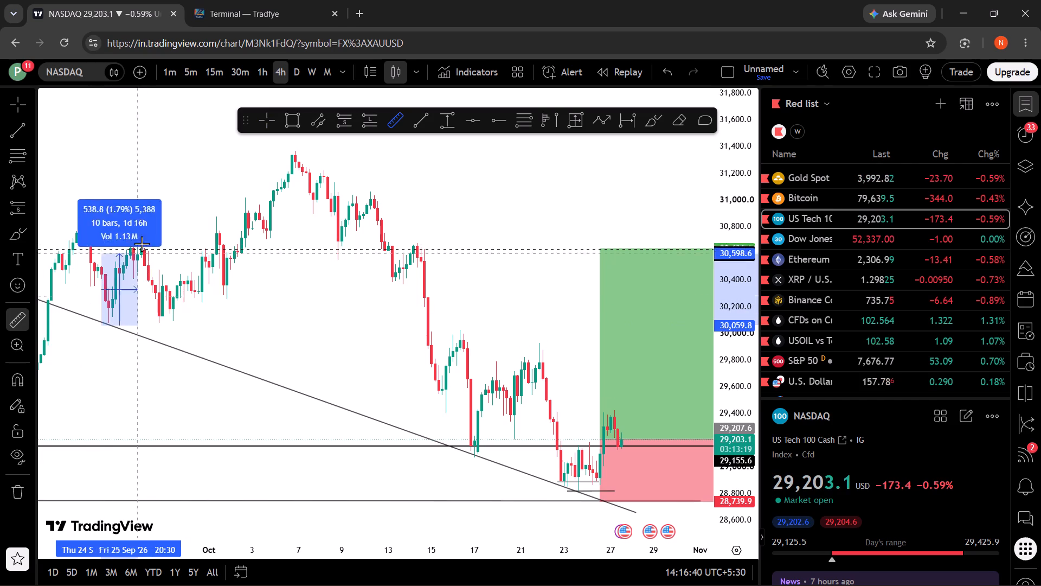
left_click(145, 238)
left_click_drag(132, 371, 127, 376)
left_click_drag(106, 390, 105, 390)
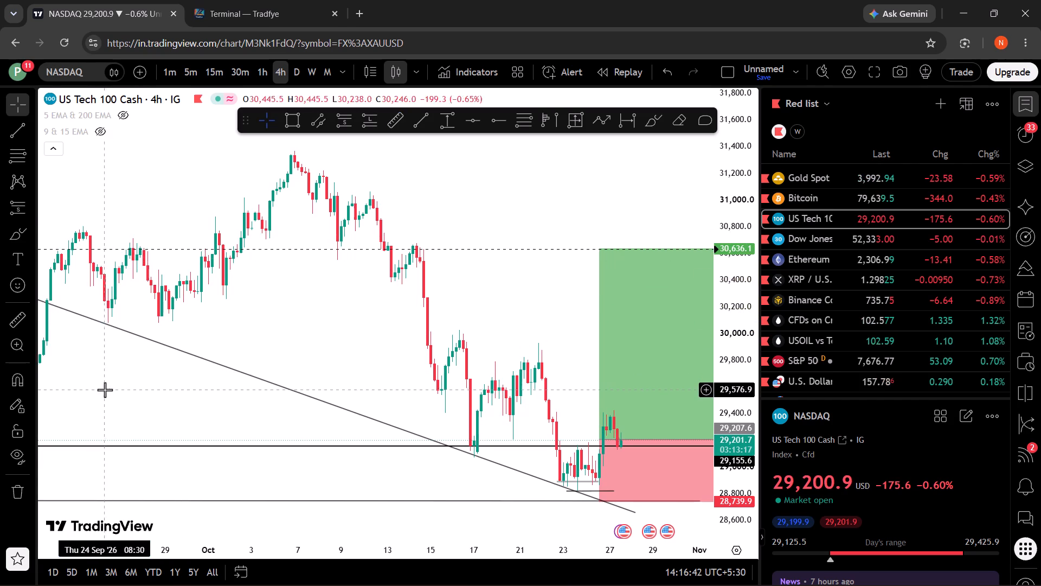
left_click_drag(105, 390, 52, 343)
left_click(18, 324)
left_click(65, 277)
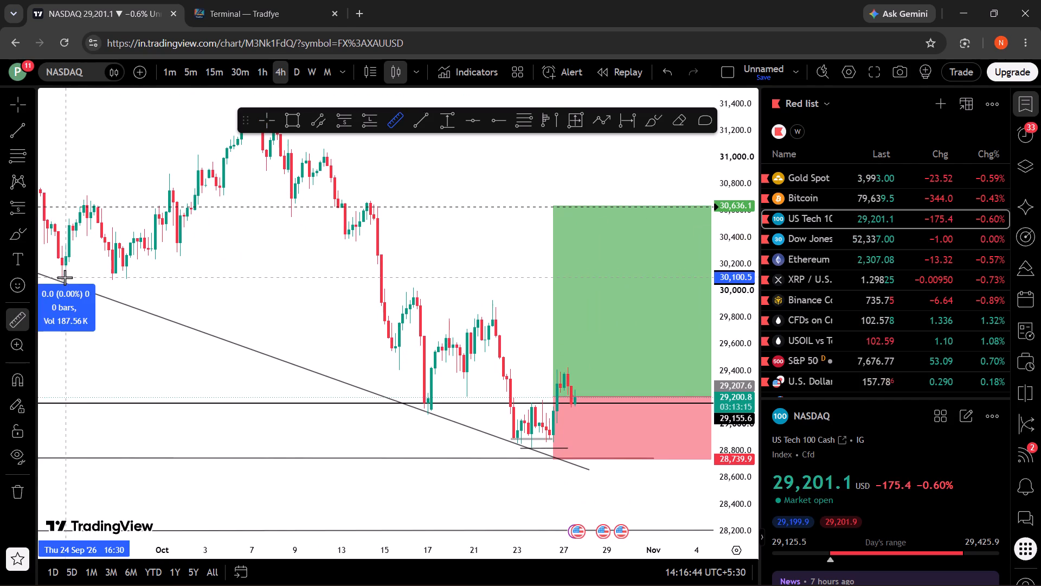
left_click(107, 197)
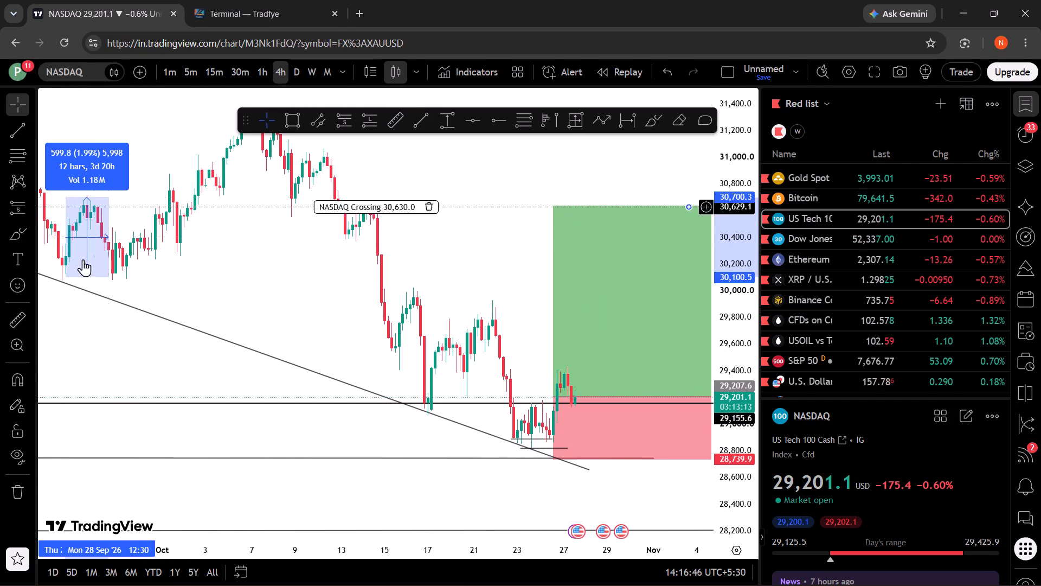
Measure the 4-hour rise from the October 17 low to the October 22 swing high.
left_click(29, 329)
left_click(427, 415)
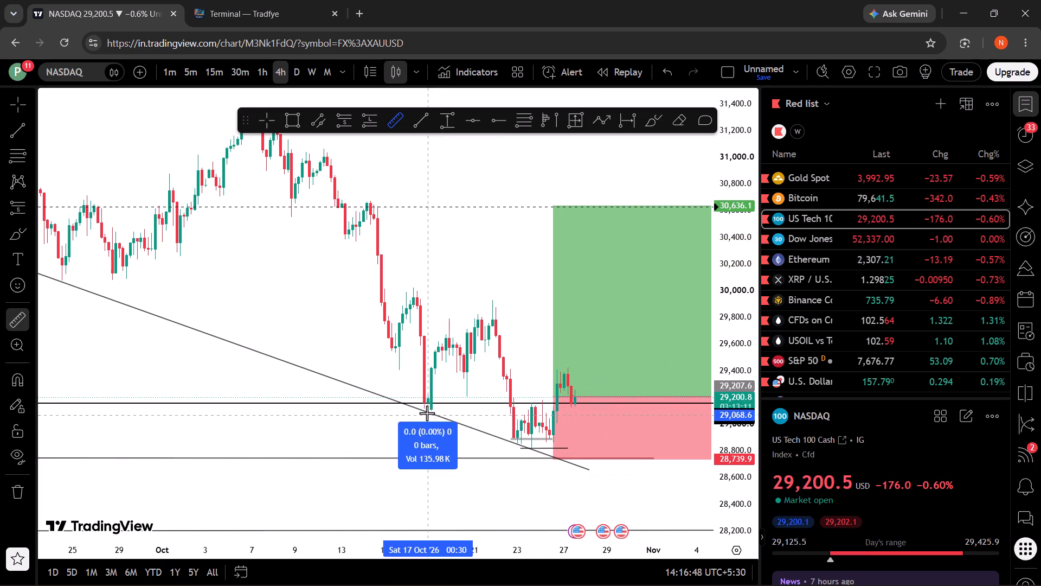
left_click(500, 300)
Measure the latest rise from the October 23 low to the October 27 high, then clear the measurement.
left_click_drag(506, 334, 455, 241)
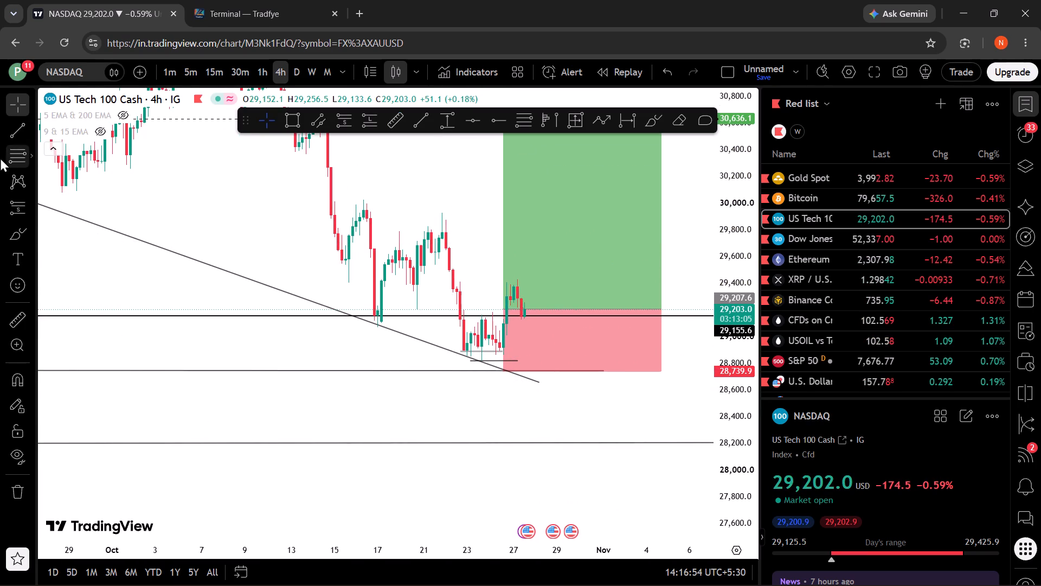
left_click(0, 326)
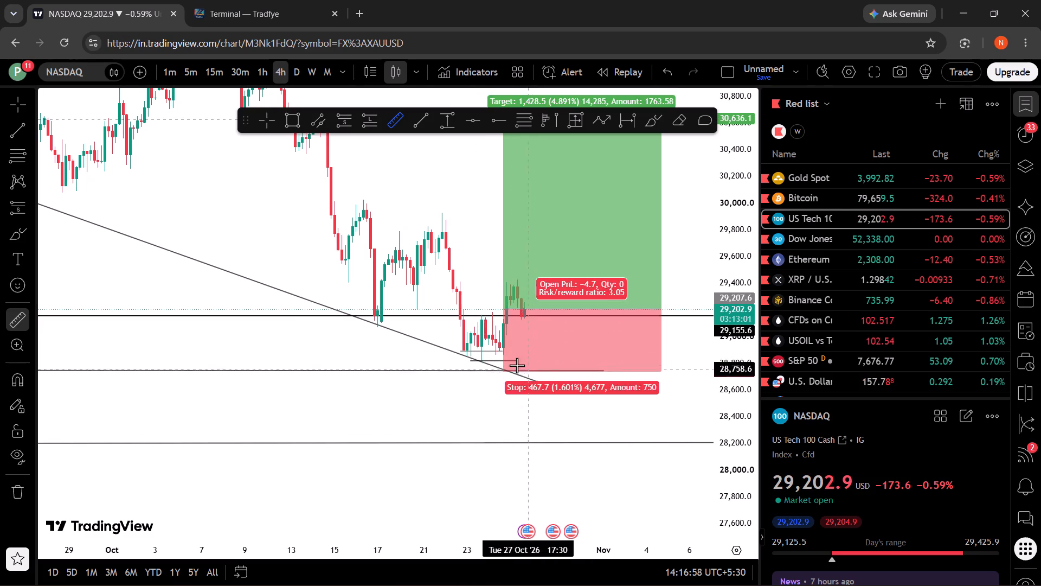
scroll(675, 410, "up", 3)
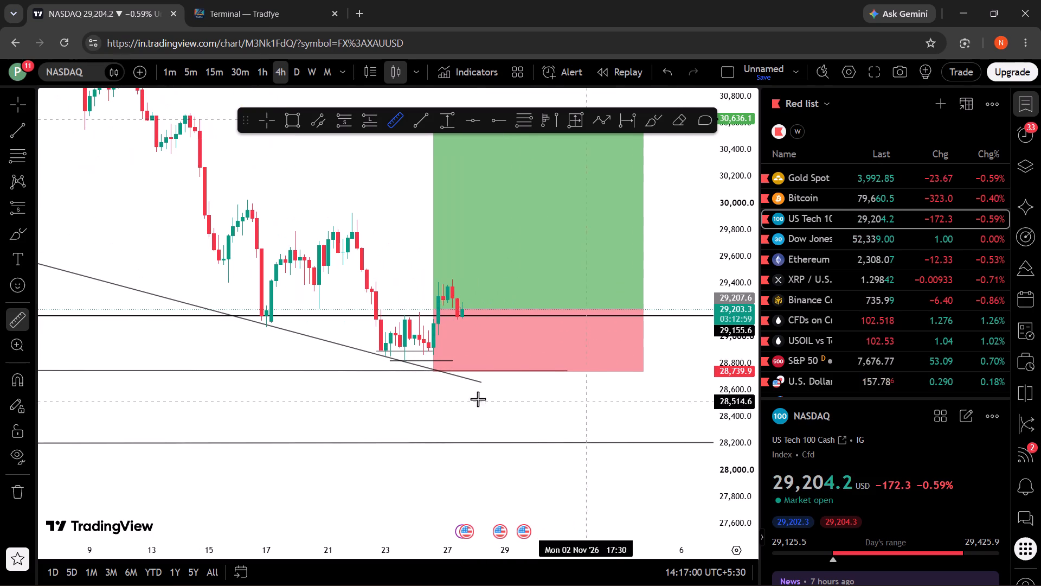
left_click(402, 364)
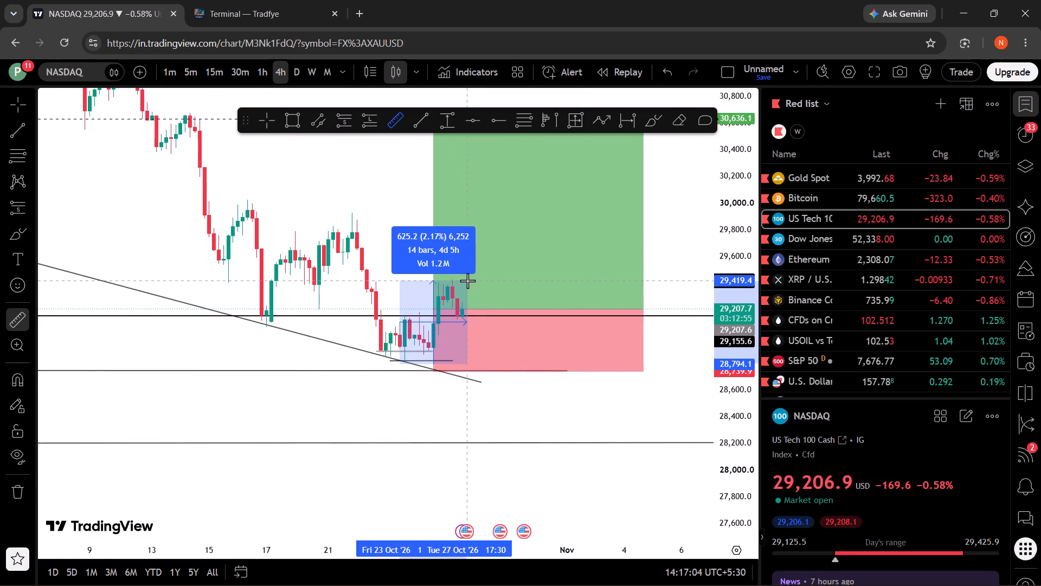
left_click(467, 278)
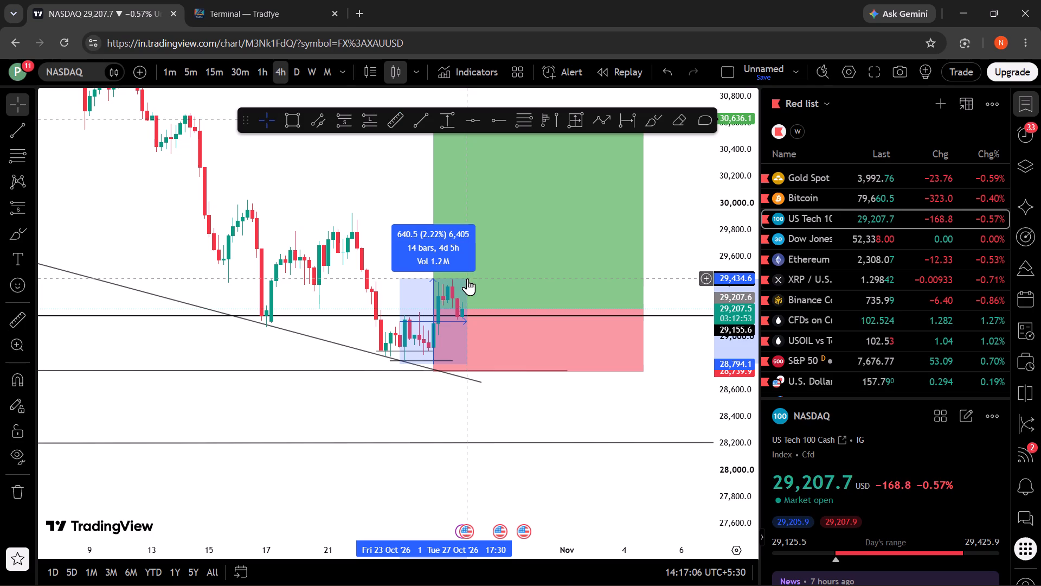
left_click(517, 410)
Measure projected upswings from the October 23 and October 26 lows into the long position's profit zone, reaching about 29,485 to 29,690.
left_click(9, 329)
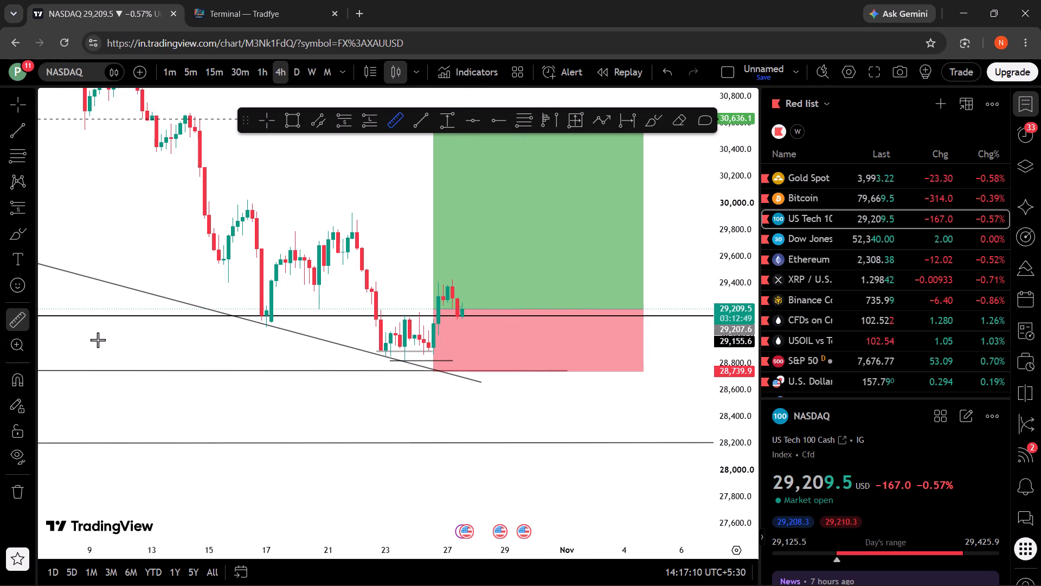
left_click(400, 364)
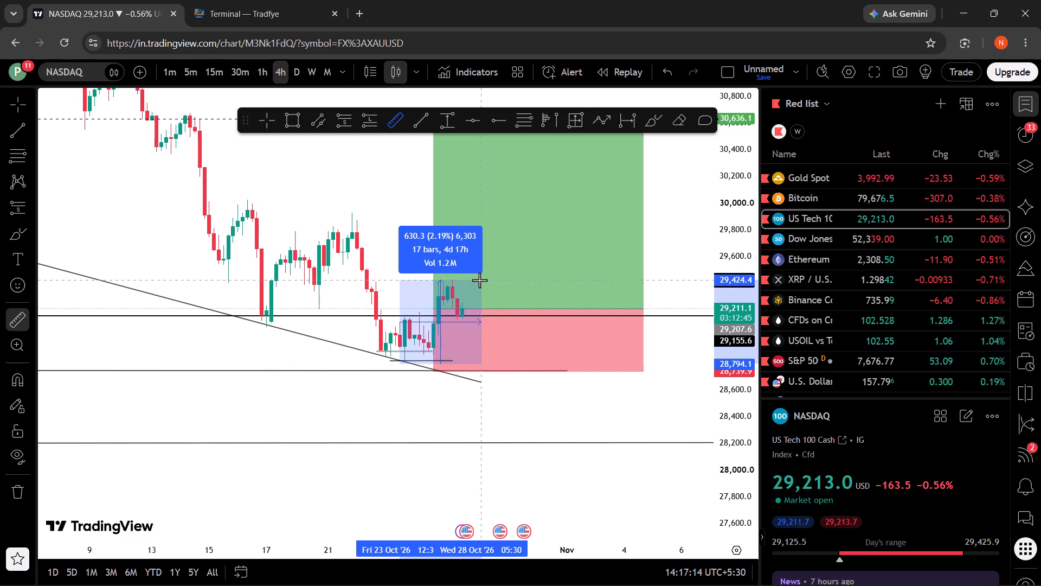
left_click(498, 245)
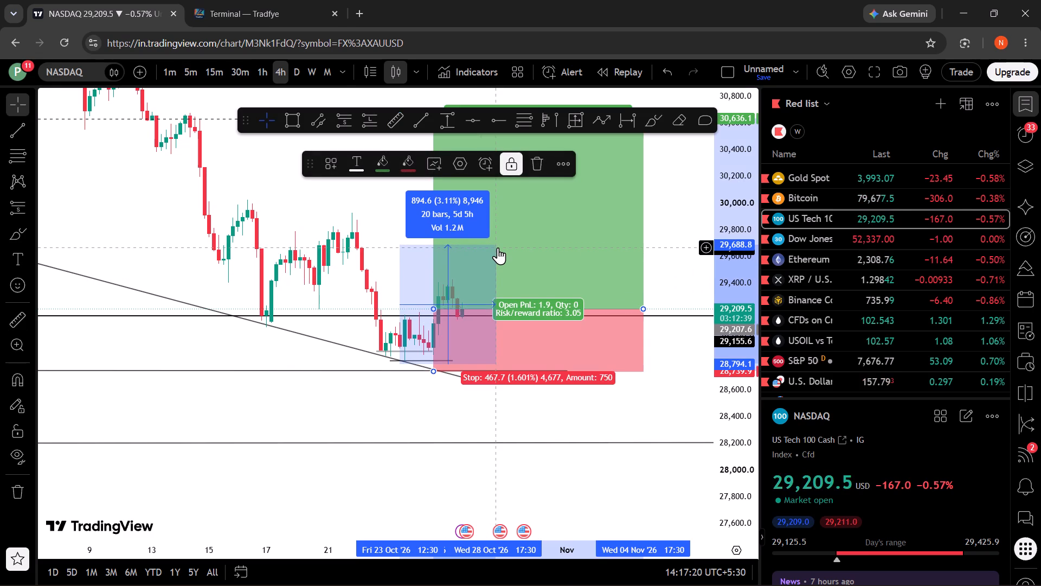
left_click(498, 247)
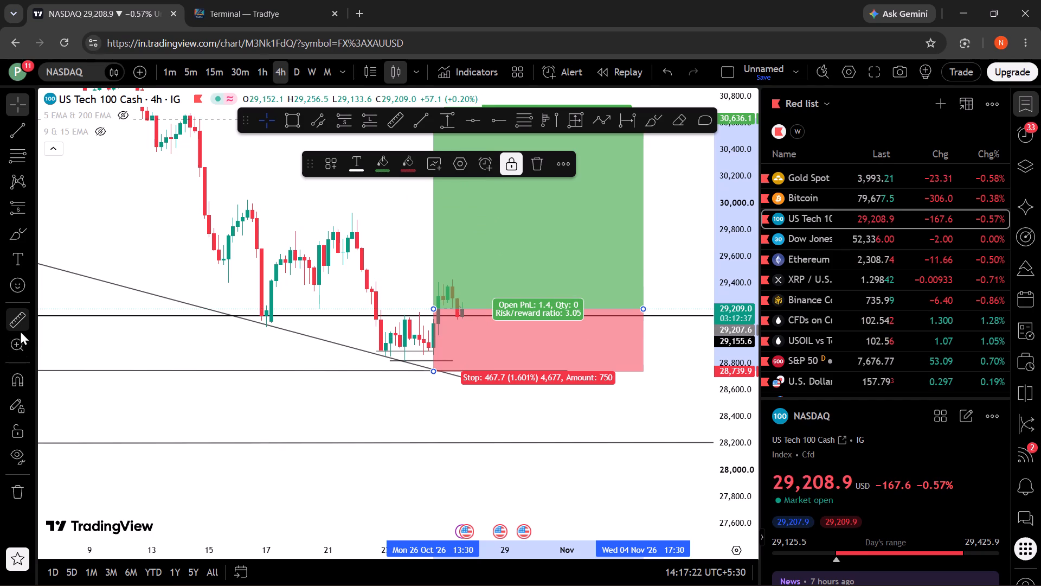
left_click(20, 330)
left_click(426, 367)
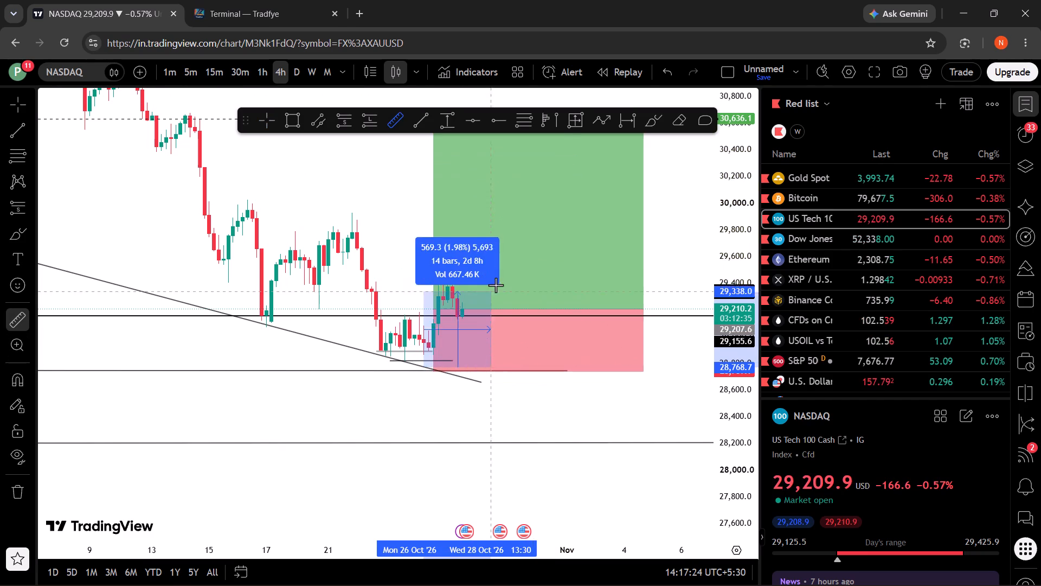
left_click(504, 272)
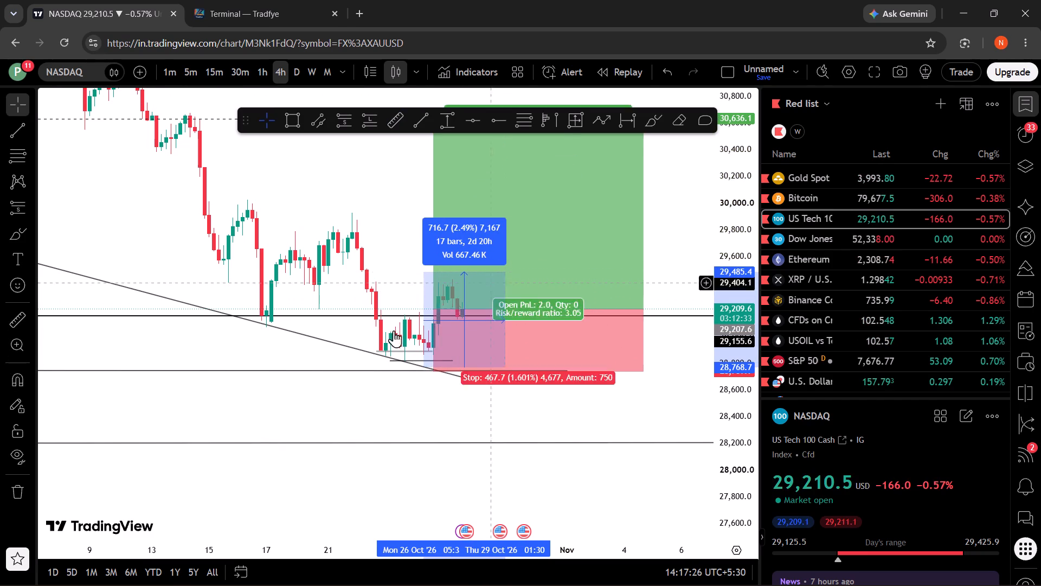
left_click(30, 437)
left_click(1, 320)
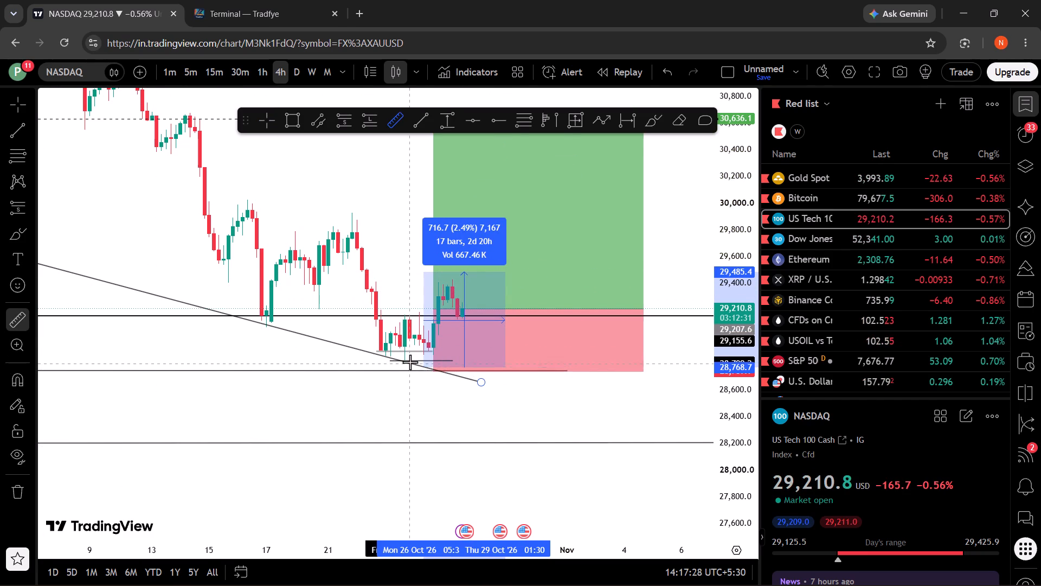
left_click(408, 362)
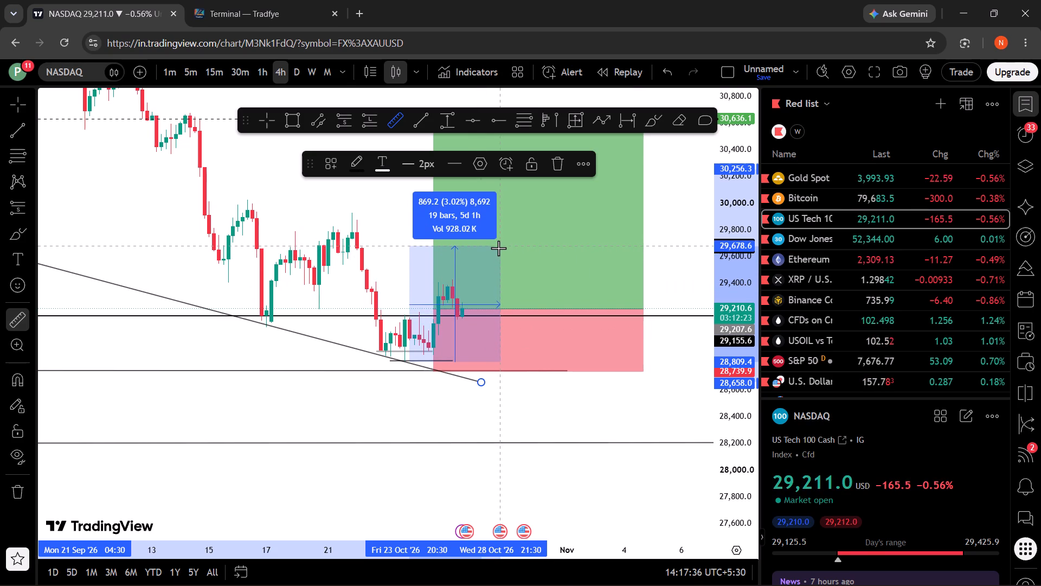
right_click(499, 247)
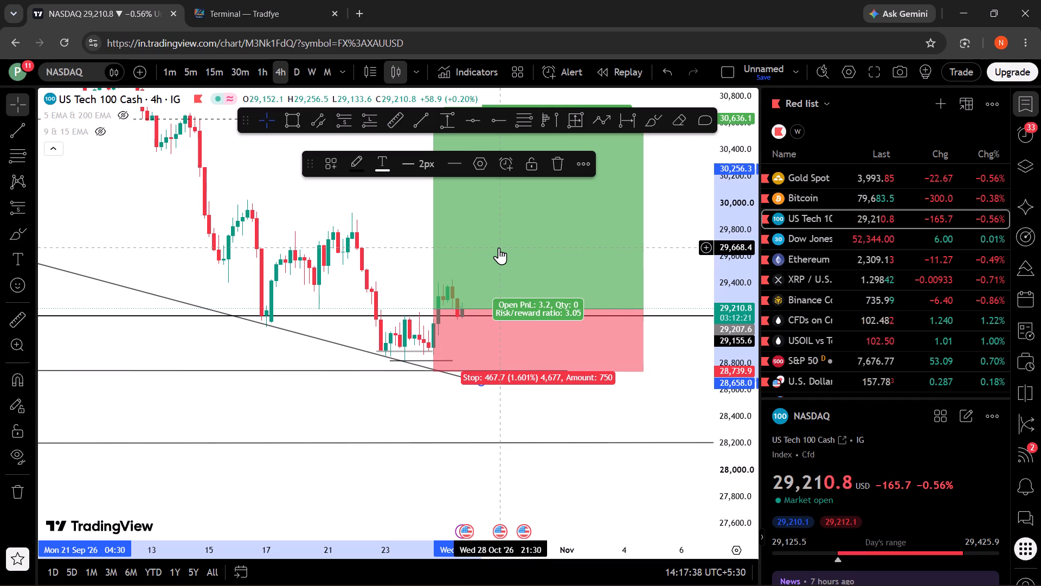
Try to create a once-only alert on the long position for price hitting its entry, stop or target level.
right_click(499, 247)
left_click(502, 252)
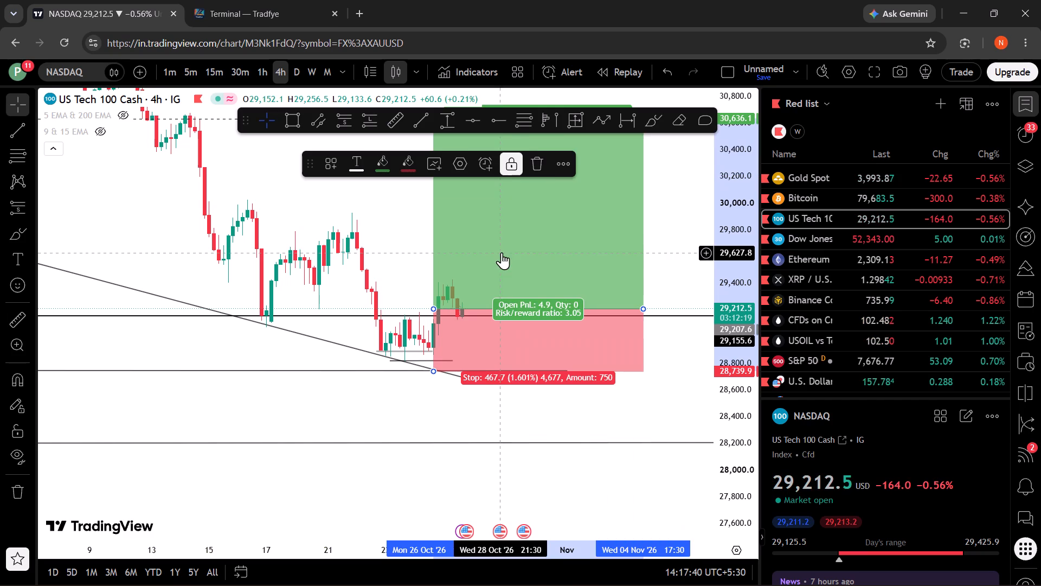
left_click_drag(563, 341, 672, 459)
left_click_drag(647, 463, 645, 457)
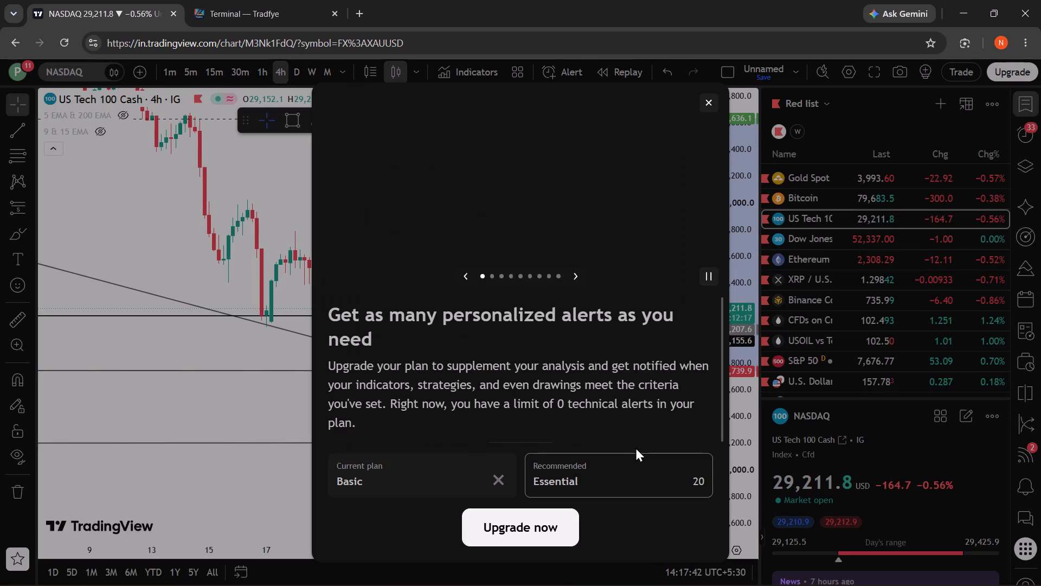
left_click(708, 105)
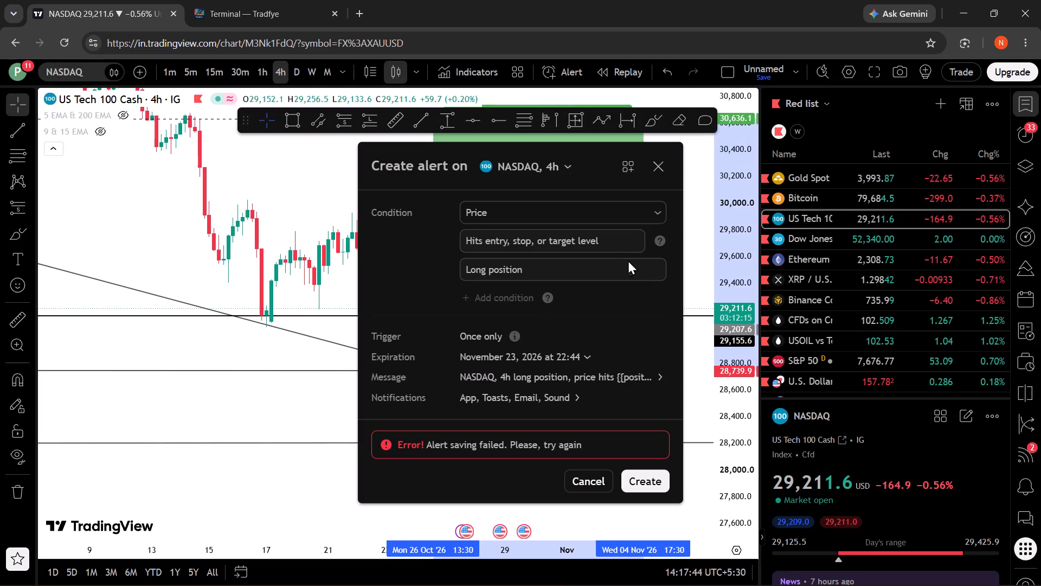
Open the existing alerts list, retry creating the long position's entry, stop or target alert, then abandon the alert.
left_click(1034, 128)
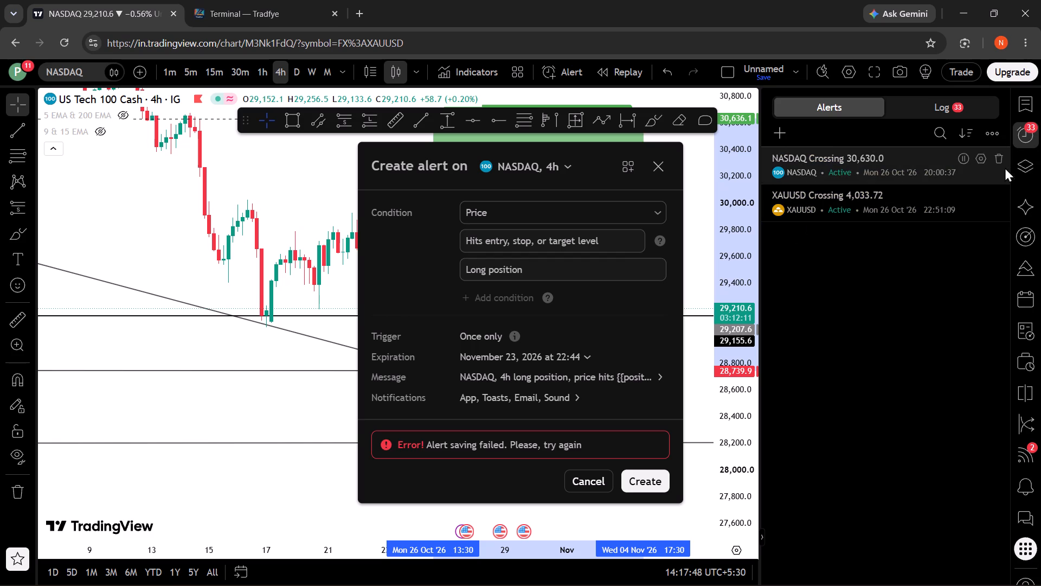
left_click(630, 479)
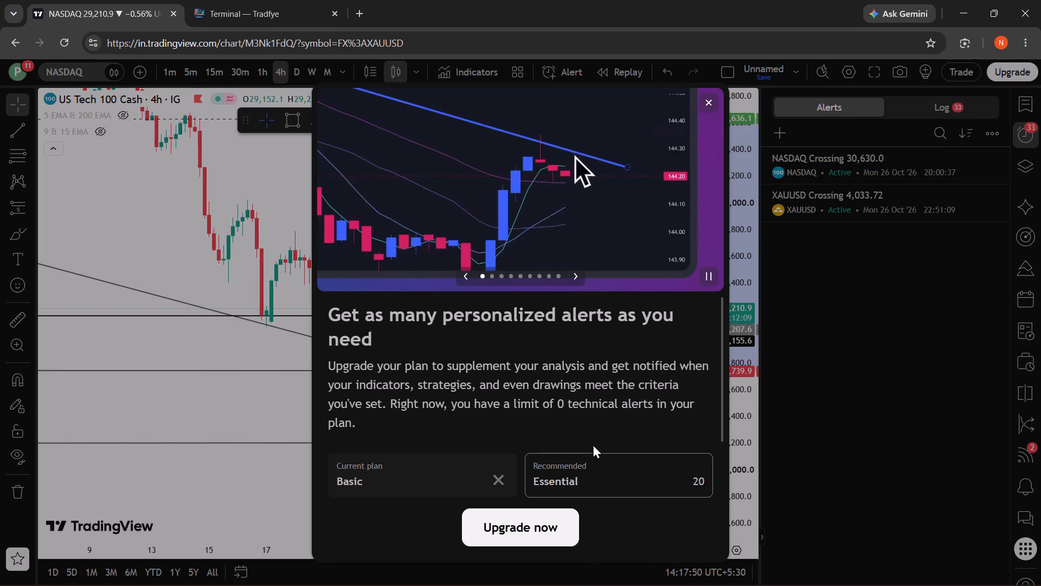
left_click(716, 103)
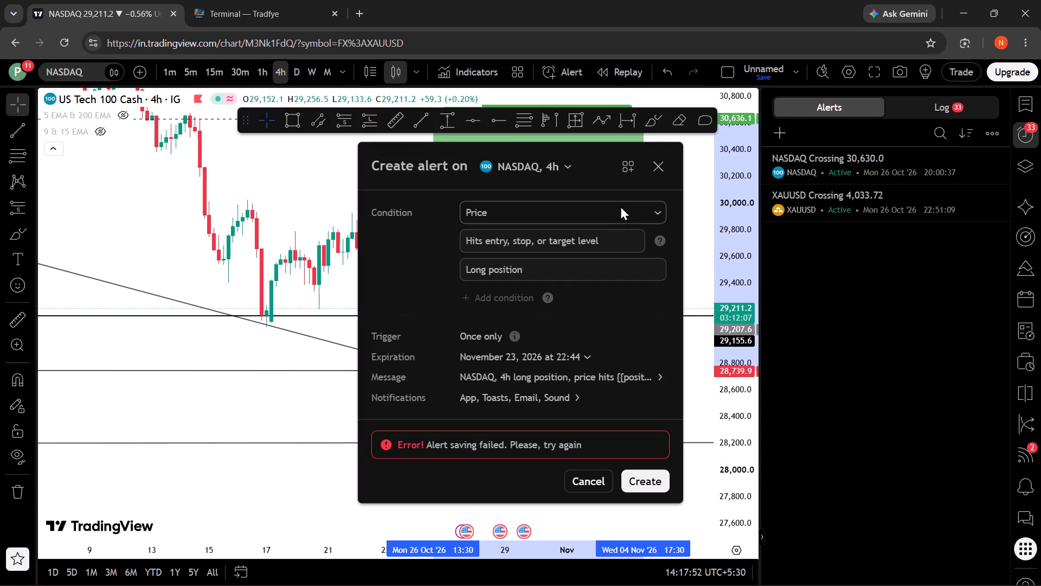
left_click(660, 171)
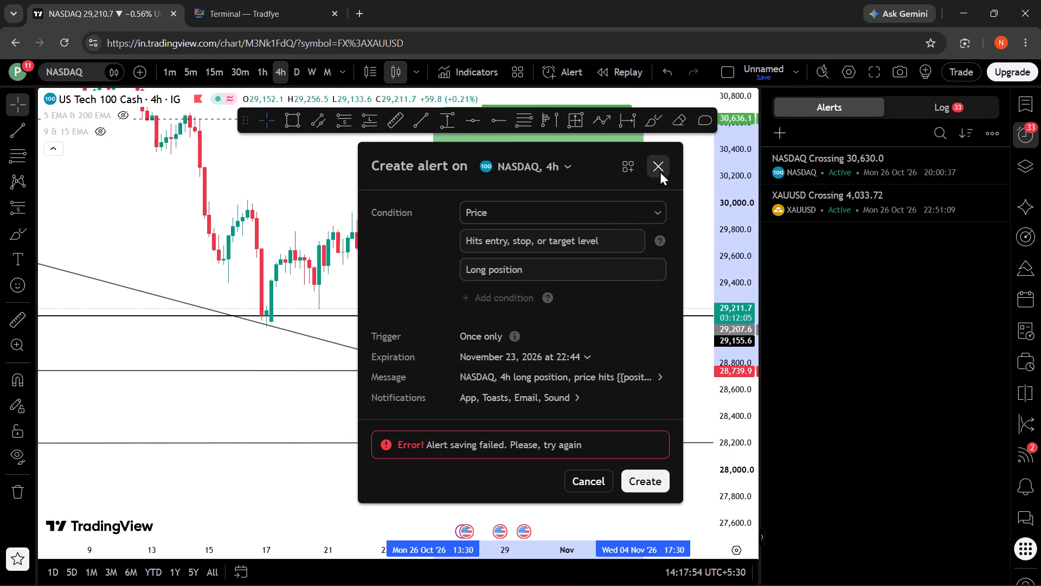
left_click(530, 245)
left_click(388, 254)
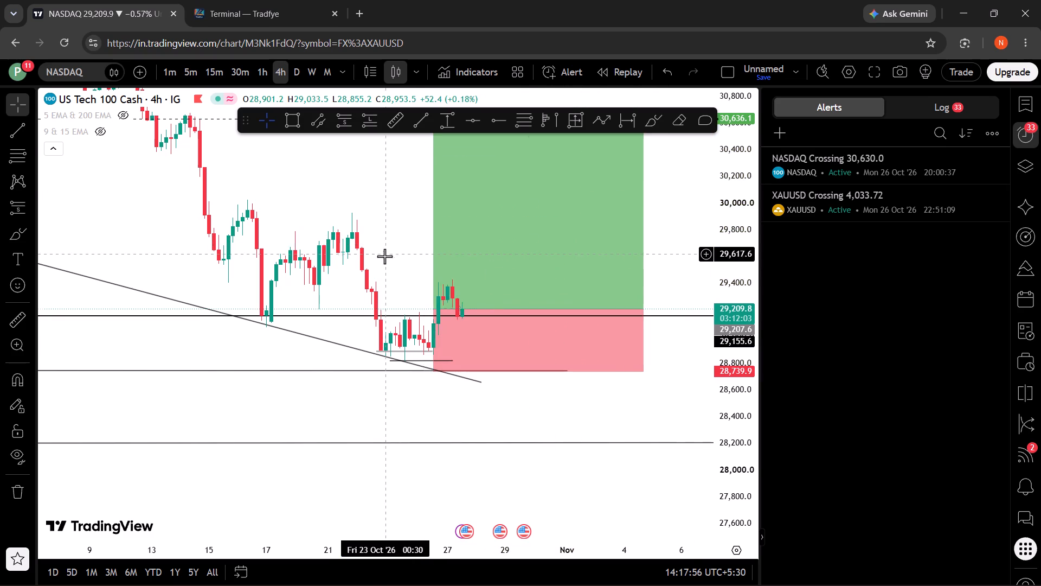
Check the XAUT/USDT 5-minute footprint in the Tradfye terminal, then return to the TradingView chart.
left_click_drag(383, 258, 357, 332)
left_click(226, 0)
left_click_drag(537, 329, 208, 360)
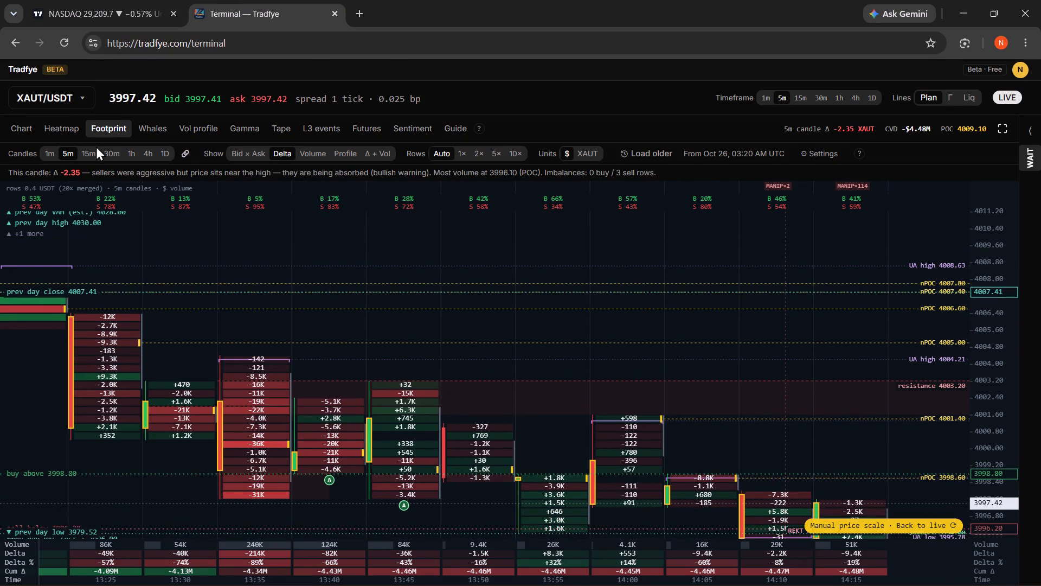
left_click(91, 9)
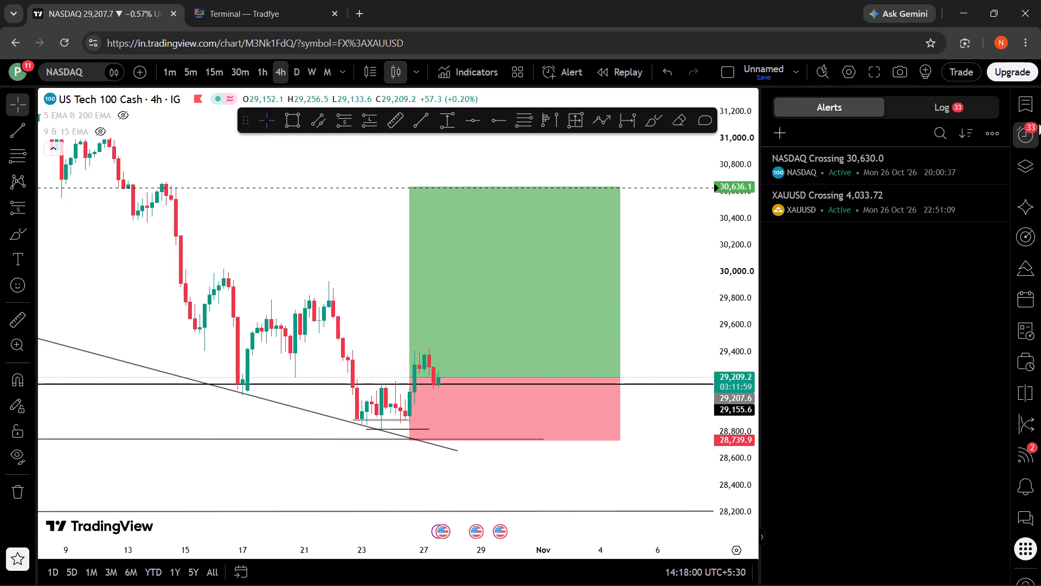
Bring up Gold Spot from the Red list and examine its 4-hour decline and the zones around recent lows.
left_click(1029, 108)
left_click(864, 180)
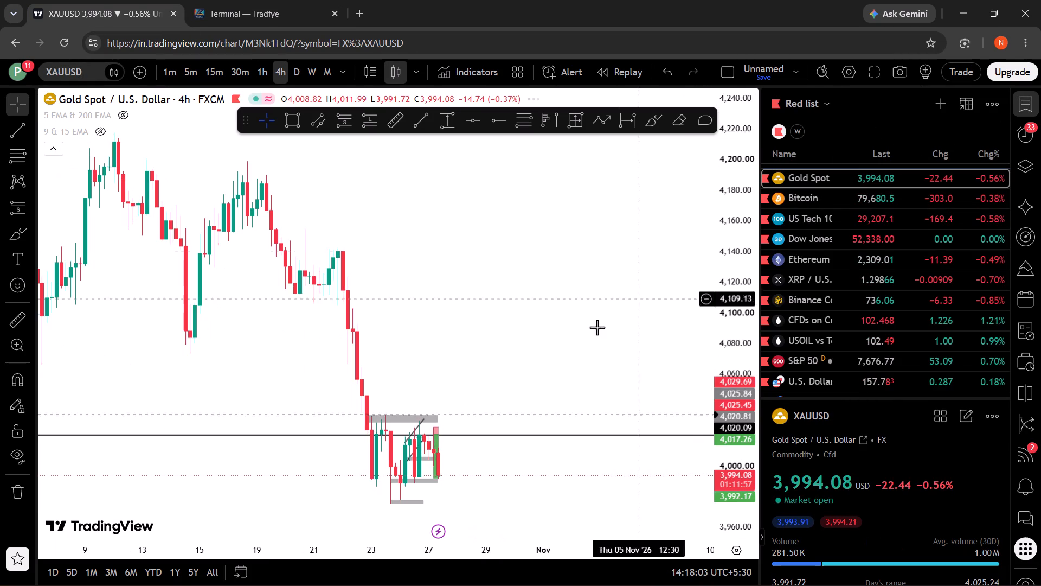
left_click_drag(542, 348, 450, 313)
scroll(441, 291, "up", 7)
left_click_drag(321, 298, 321, 310)
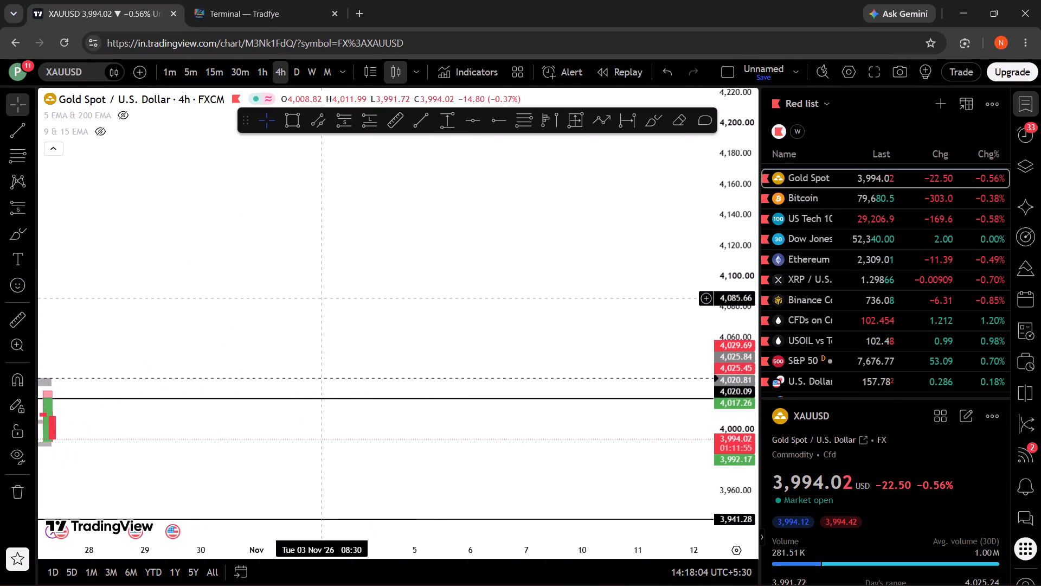
left_click_drag(321, 310, 557, 286)
left_click_drag(358, 307, 630, 212)
left_click_drag(710, 432, 709, 430)
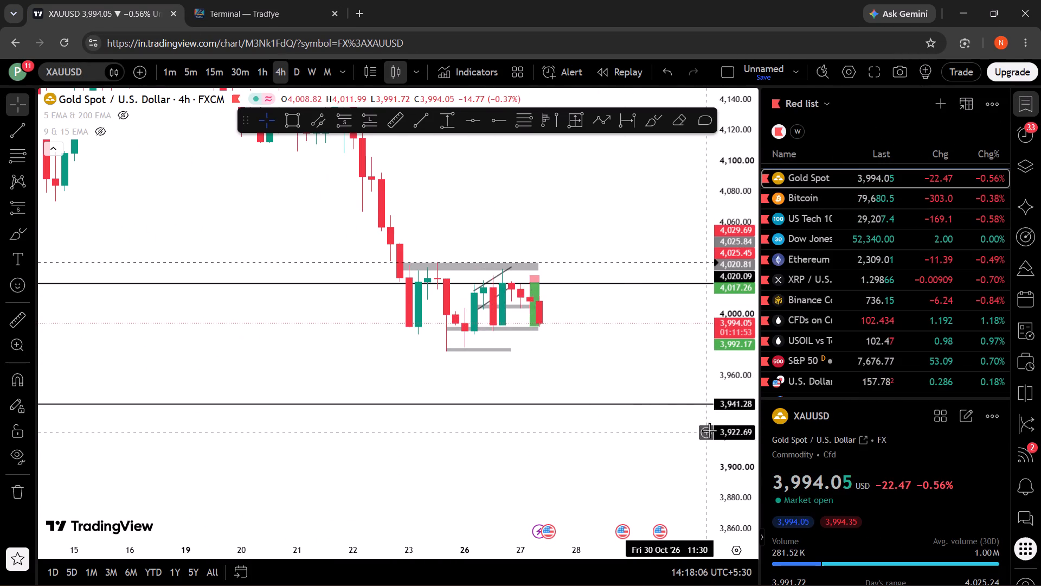
left_click_drag(709, 430, 710, 404)
left_click_drag(610, 373, 657, 578)
left_click_drag(578, 275, 796, 407)
scroll(621, 348, "down", 6)
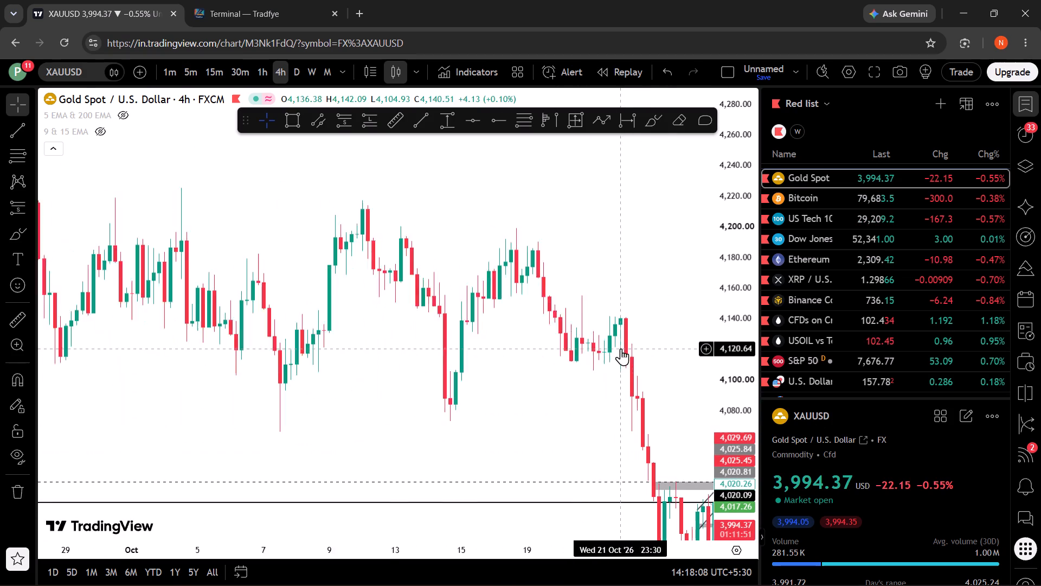
scroll(616, 347, "up", 5)
left_click_drag(603, 342, 297, 283)
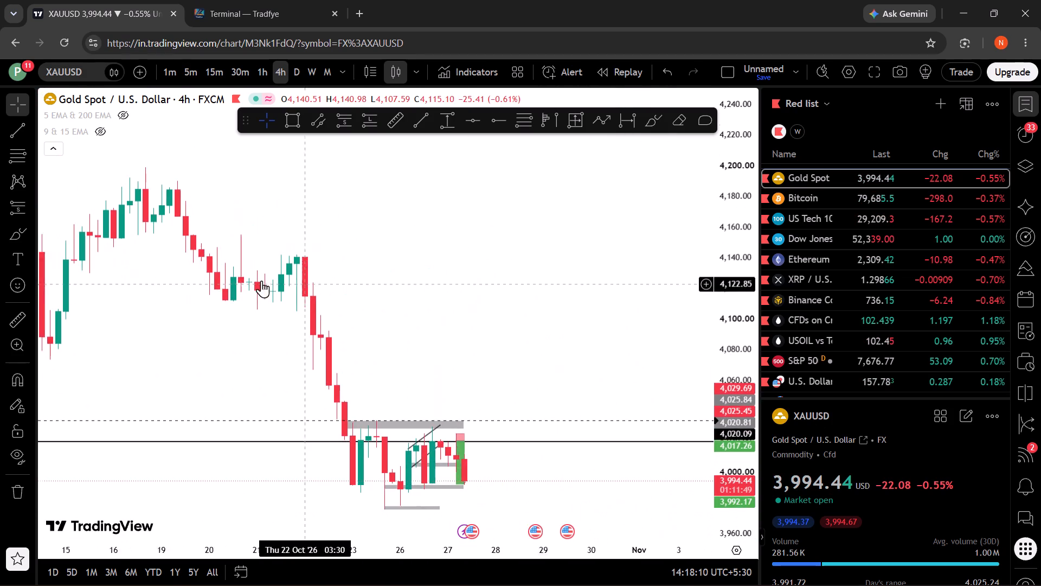
left_click_drag(343, 325, 295, 202)
left_click_drag(411, 254, 419, 175)
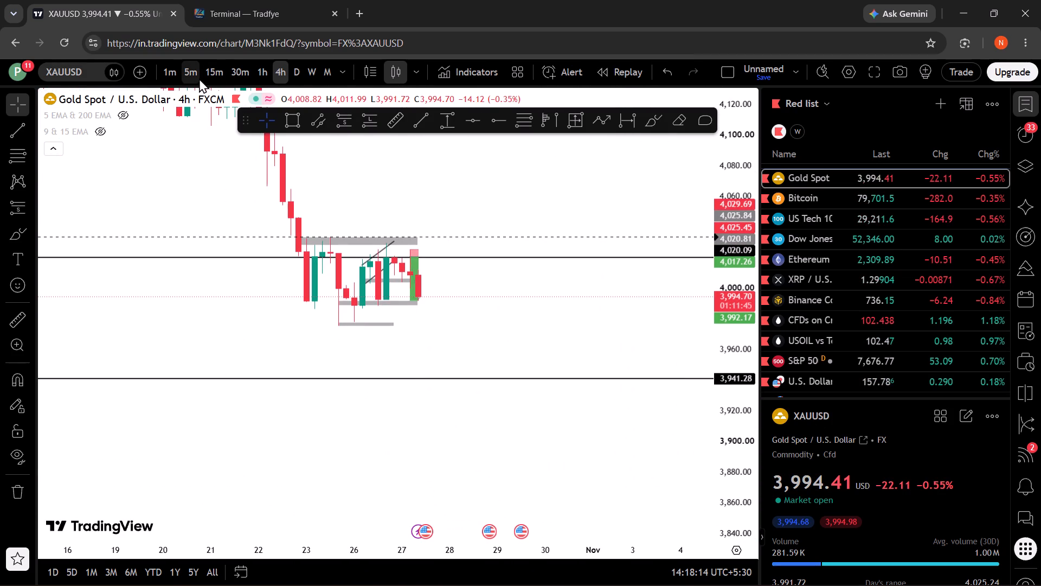
On the XAUUSD 5-minute chart, remove the October 27 short position with entry at 4,020.81.
left_click(199, 78)
left_click_drag(407, 457, 400, 475)
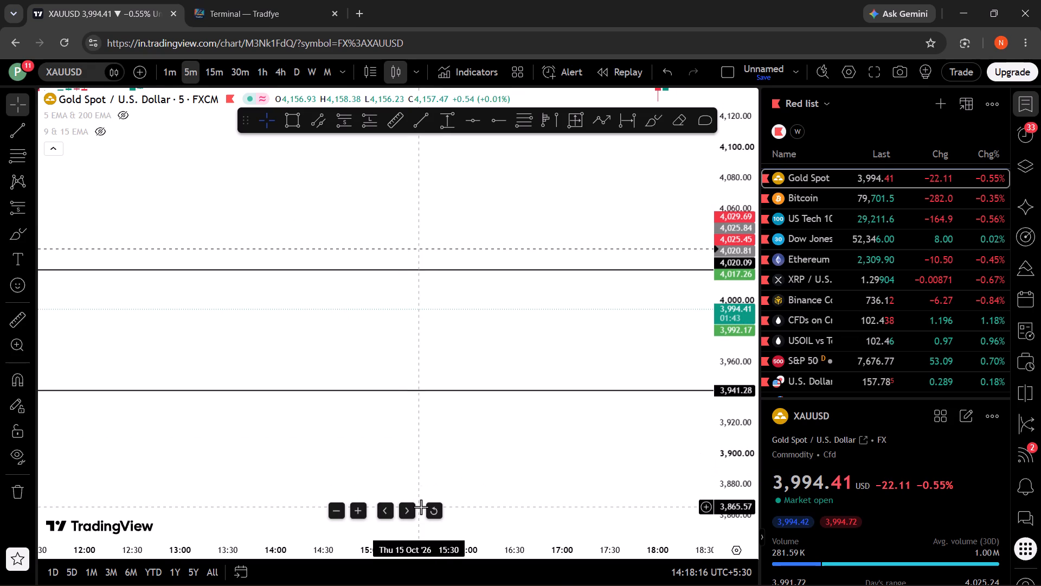
left_click(421, 507)
left_click(434, 515)
left_click_drag(382, 432, 310, 414)
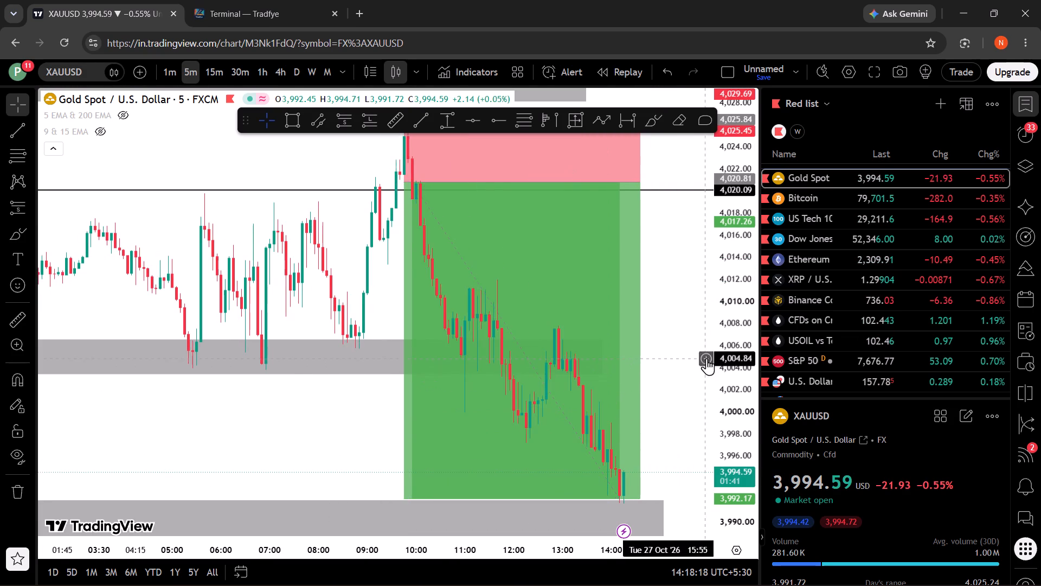
left_click_drag(741, 359, 706, 470)
left_click_drag(674, 391, 519, 396)
scroll(510, 378, "down", 6)
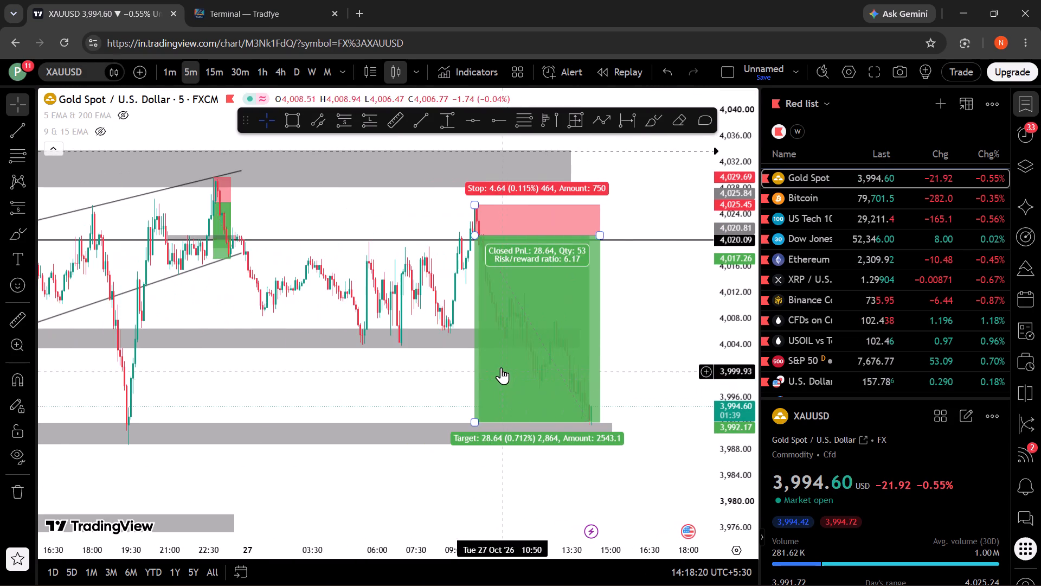
scroll(487, 367, "down", 3)
scroll(480, 368, "up", 3)
left_click(480, 365)
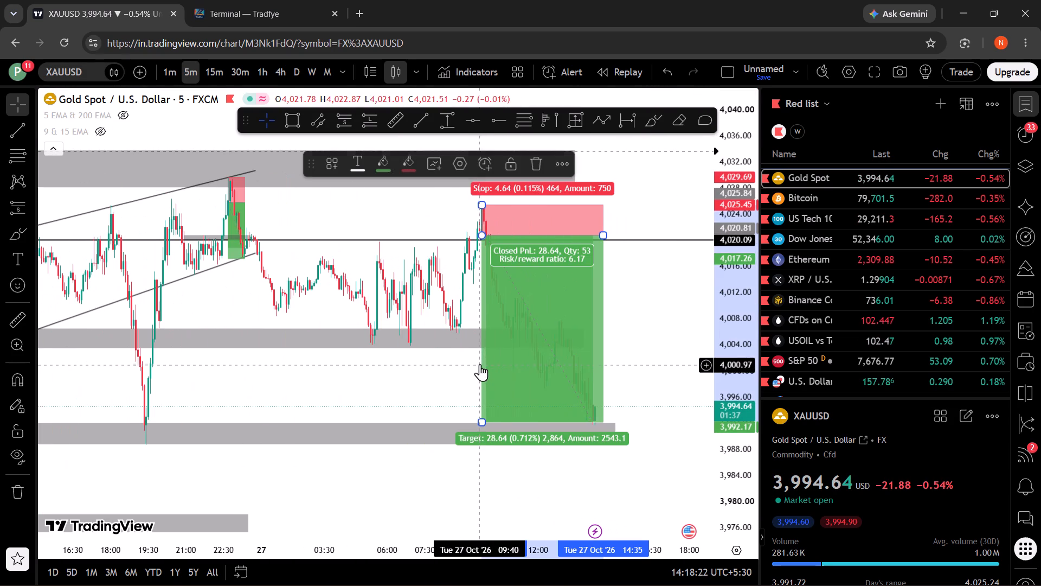
left_click(489, 362)
left_click(530, 157)
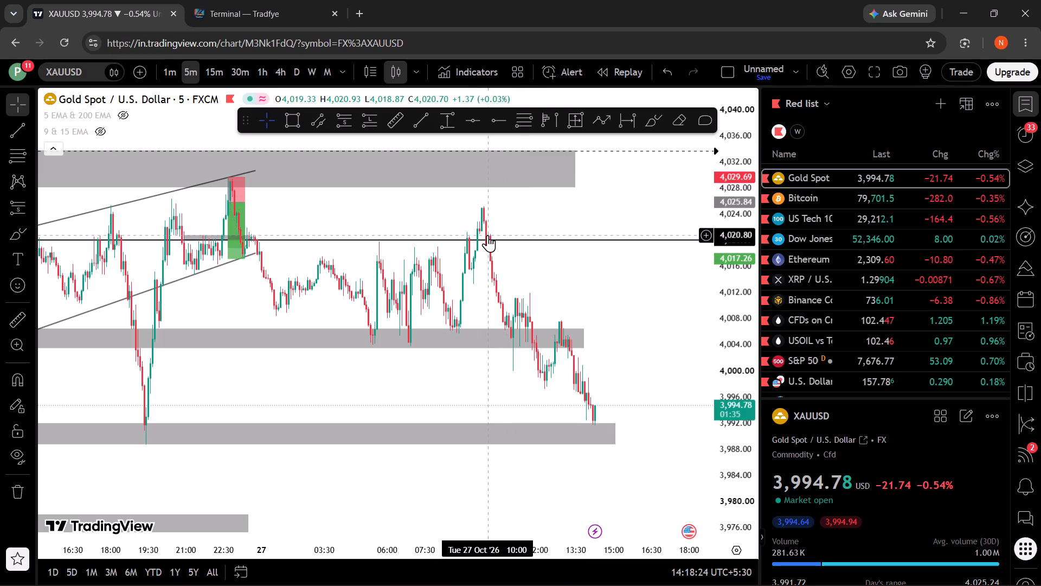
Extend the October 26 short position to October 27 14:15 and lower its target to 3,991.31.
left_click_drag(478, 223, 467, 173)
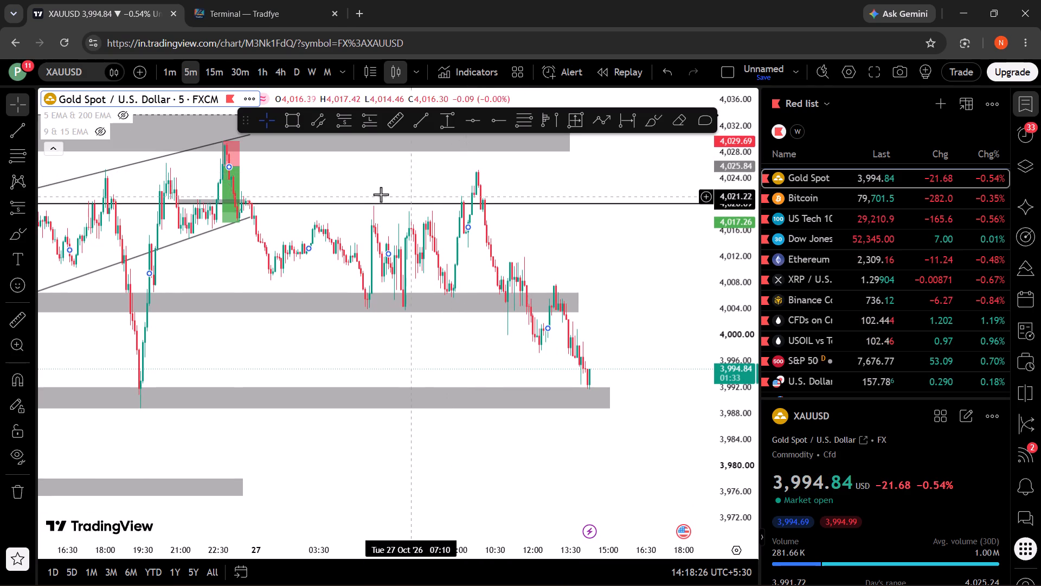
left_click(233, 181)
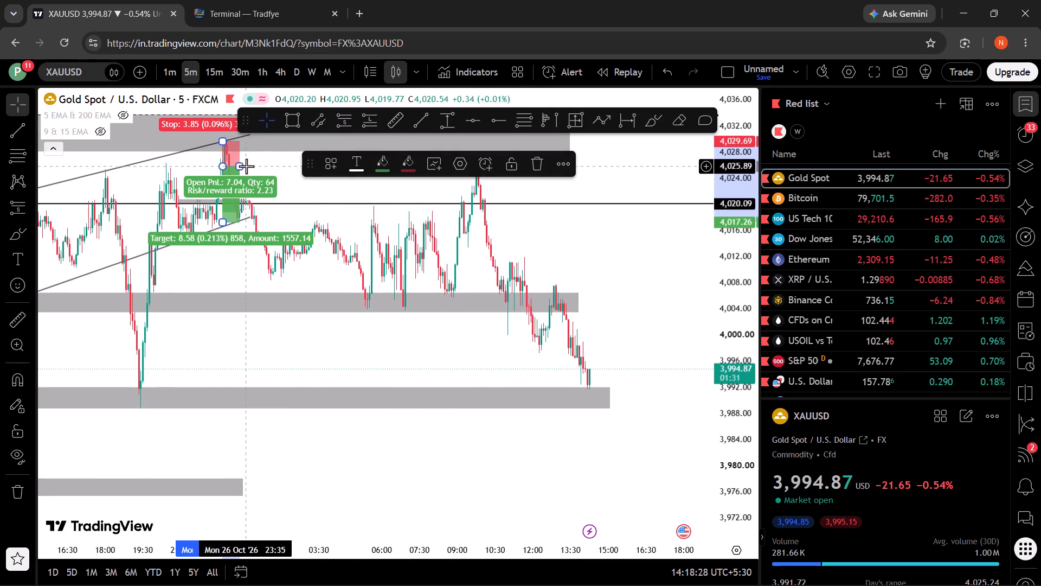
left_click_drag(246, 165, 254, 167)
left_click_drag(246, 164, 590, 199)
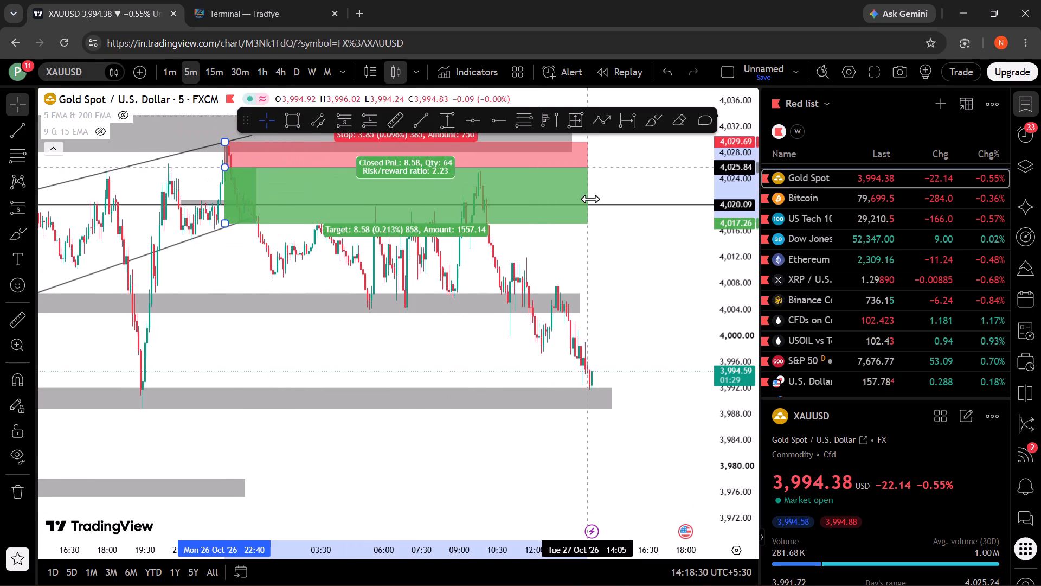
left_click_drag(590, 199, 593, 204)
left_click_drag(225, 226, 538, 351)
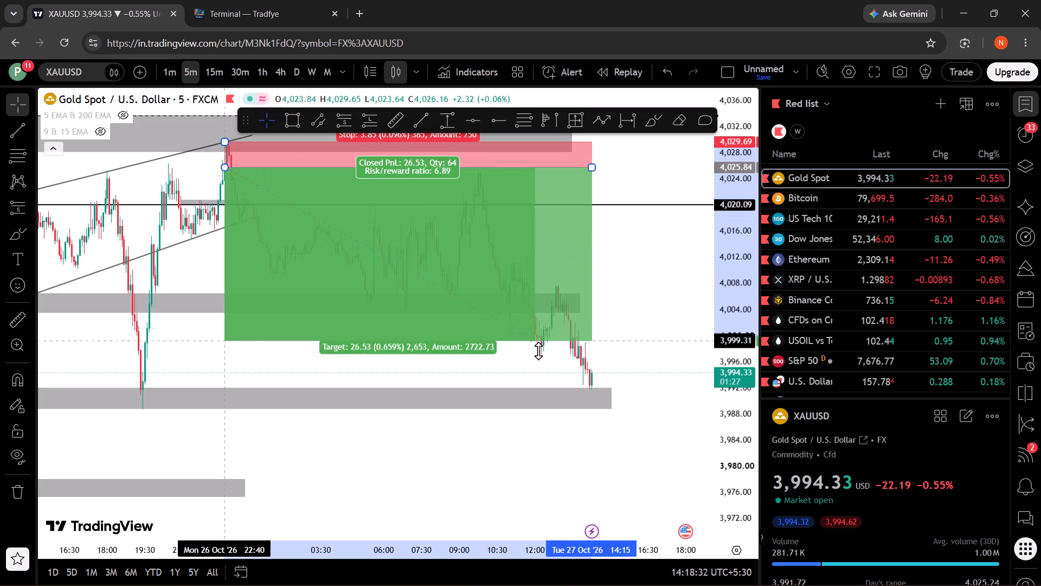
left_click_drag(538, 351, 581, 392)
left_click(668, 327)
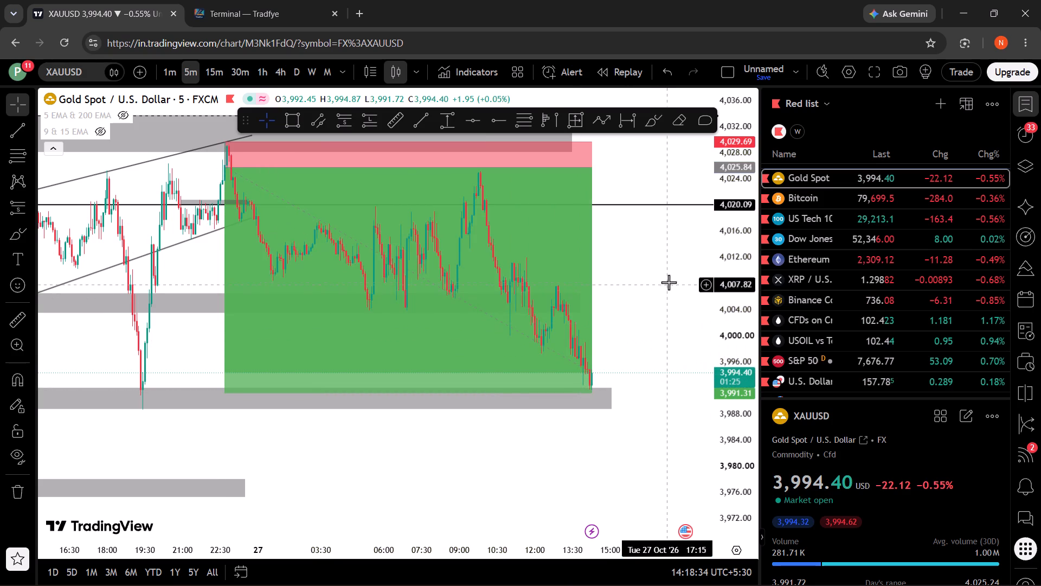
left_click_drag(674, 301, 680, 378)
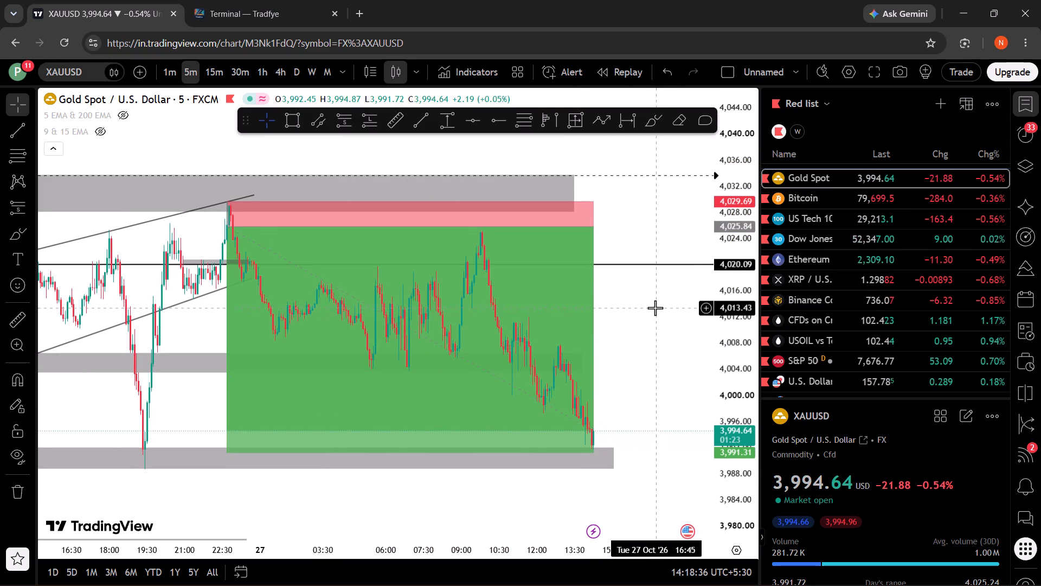
Remove the remaining October 26 short position with entry at 4,025.84.
left_click(560, 288)
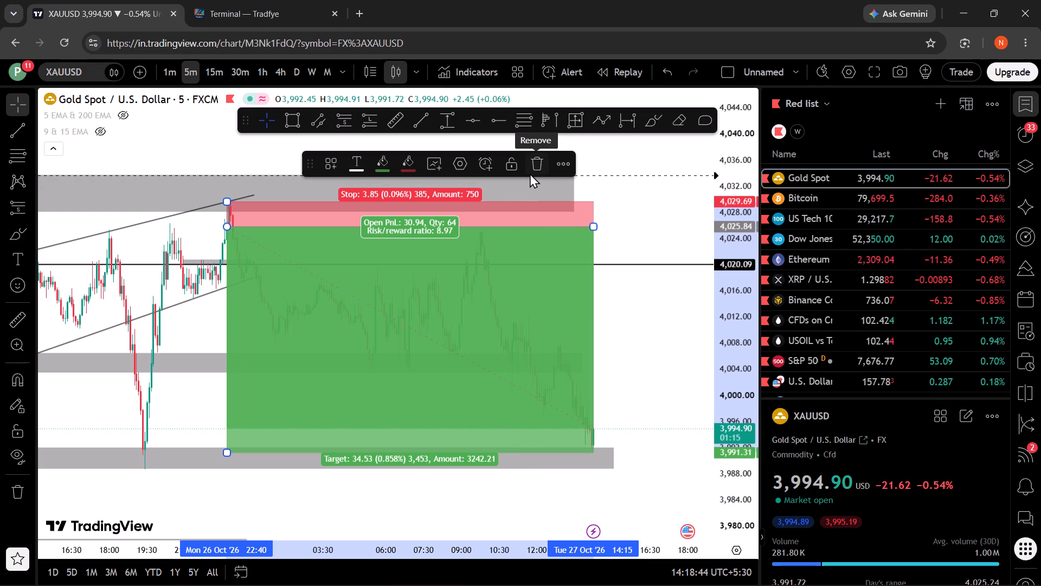
left_click(657, 365)
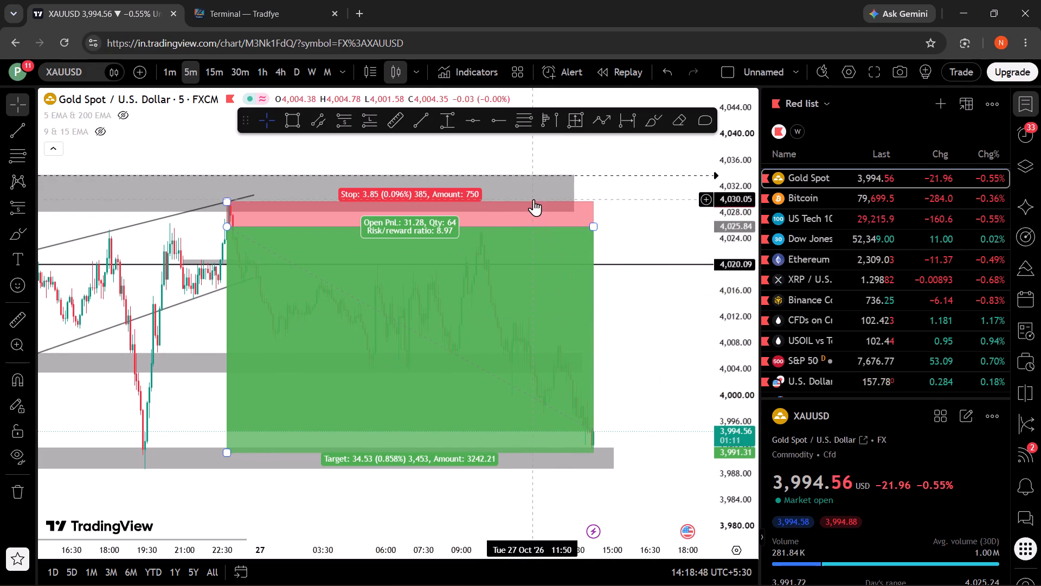
left_click(527, 220)
left_click(537, 160)
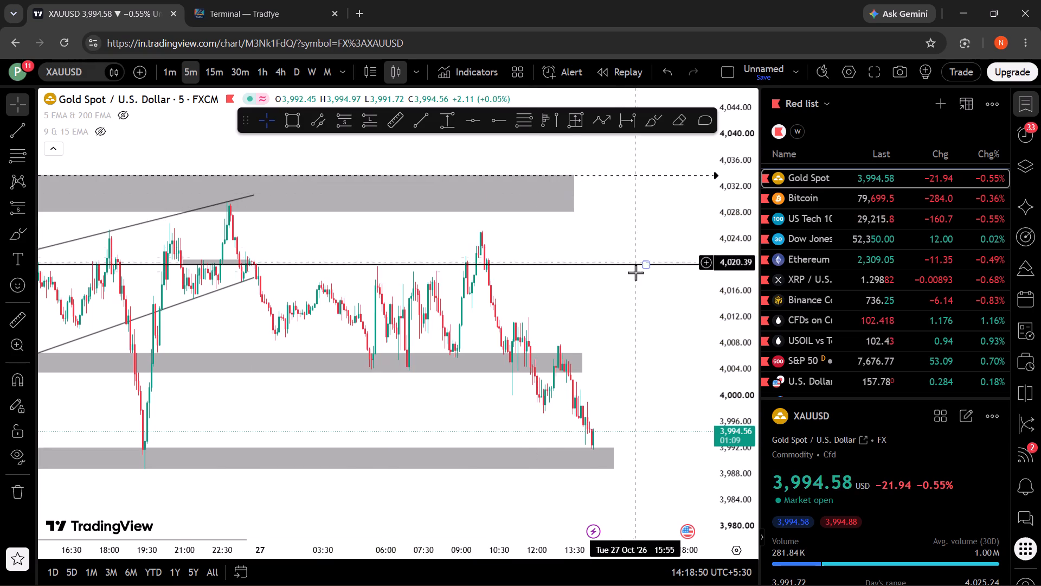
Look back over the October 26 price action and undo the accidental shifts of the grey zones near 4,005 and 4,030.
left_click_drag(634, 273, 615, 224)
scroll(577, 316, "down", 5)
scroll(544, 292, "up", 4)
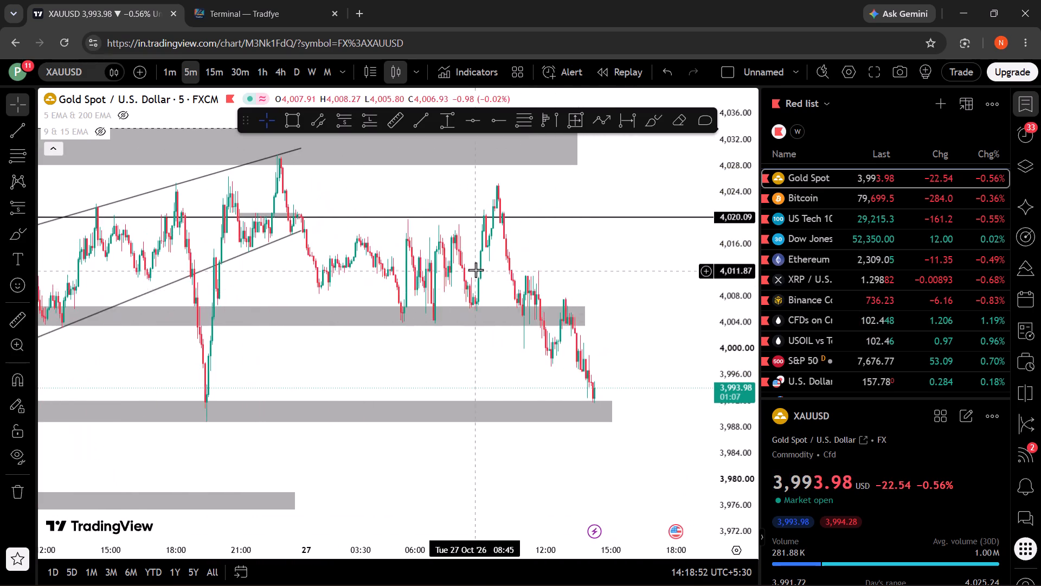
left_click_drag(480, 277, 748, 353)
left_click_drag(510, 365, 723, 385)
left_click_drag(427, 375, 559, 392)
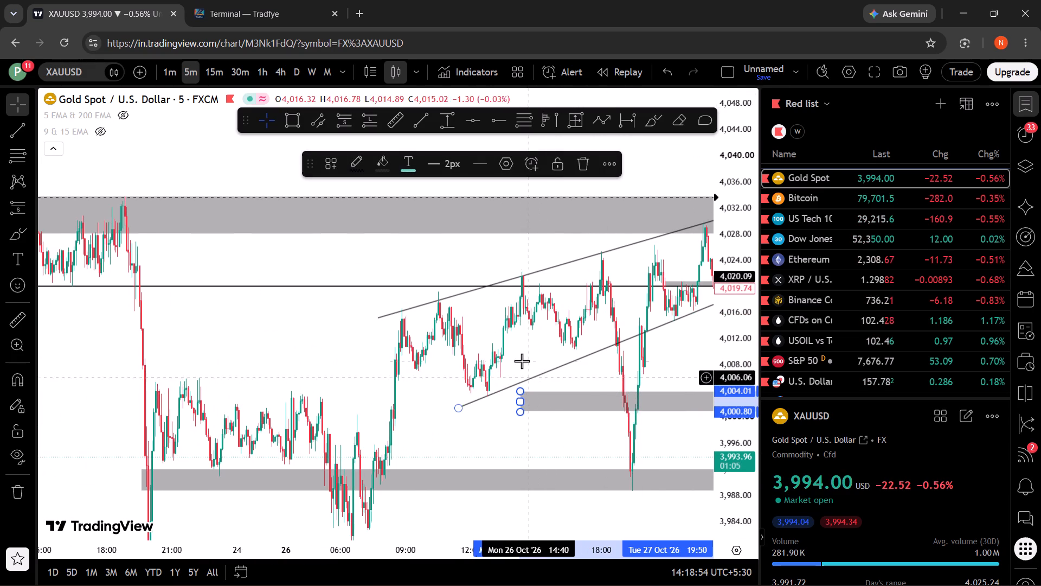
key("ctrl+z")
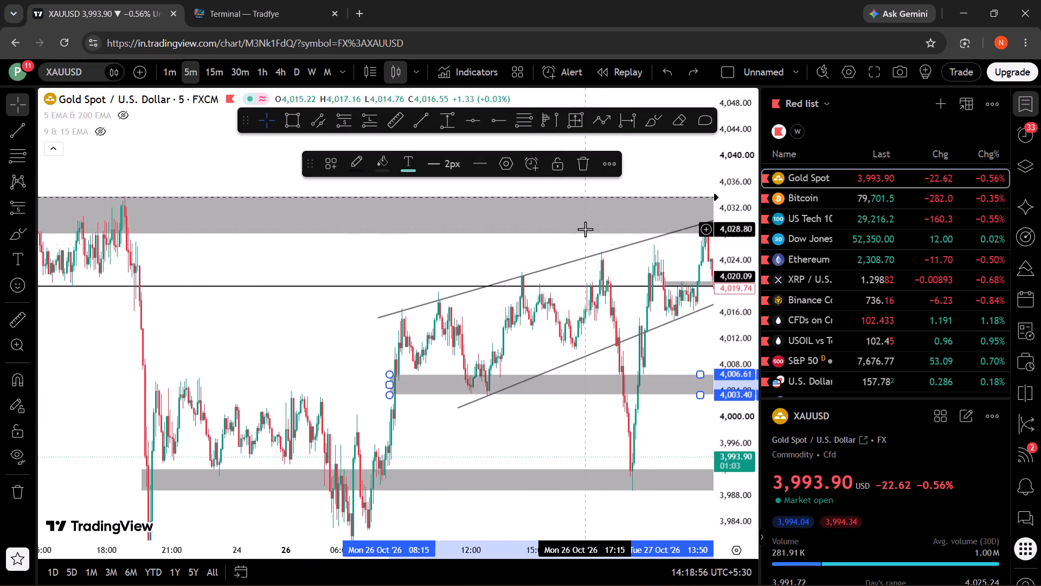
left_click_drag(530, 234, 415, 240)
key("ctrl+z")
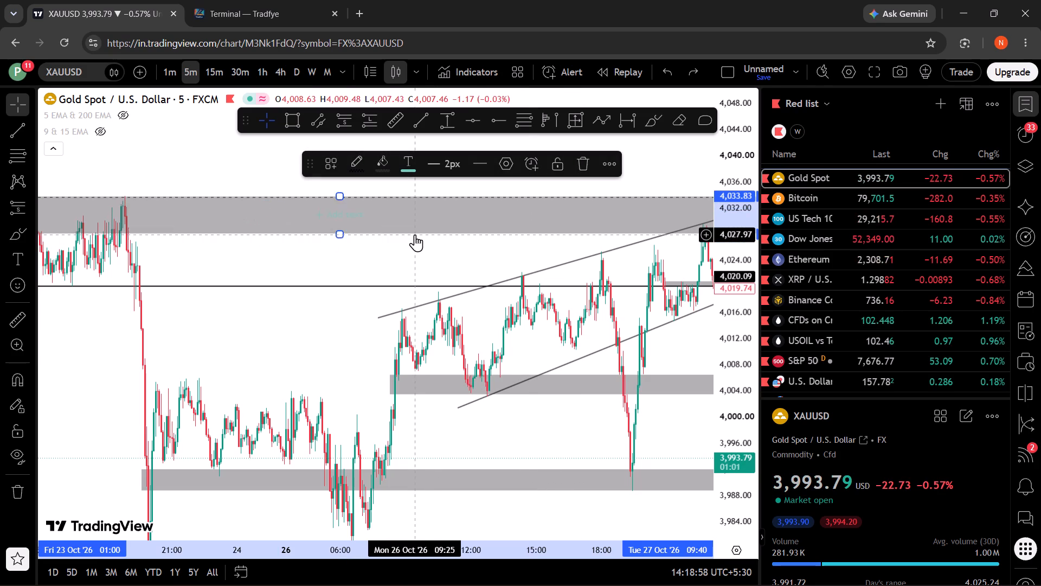
Examine the 5-minute price action from the October 26 rising channel to the latest drop toward the grey zone near 3,990.
left_click_drag(472, 331, 230, 354)
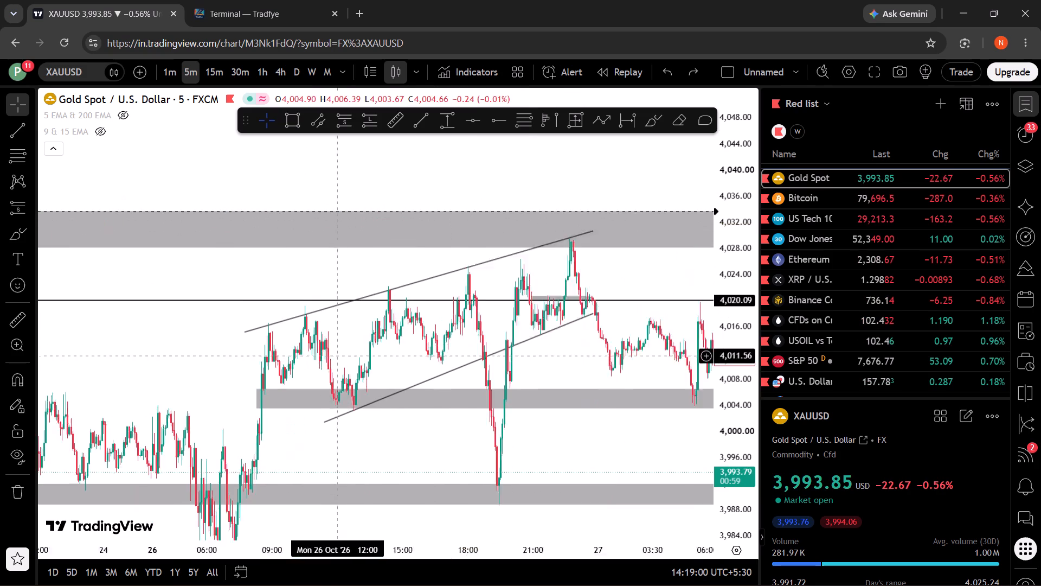
left_click_drag(230, 354, 203, 353)
left_click_drag(534, 423, 249, 419)
scroll(500, 389, "up", 3)
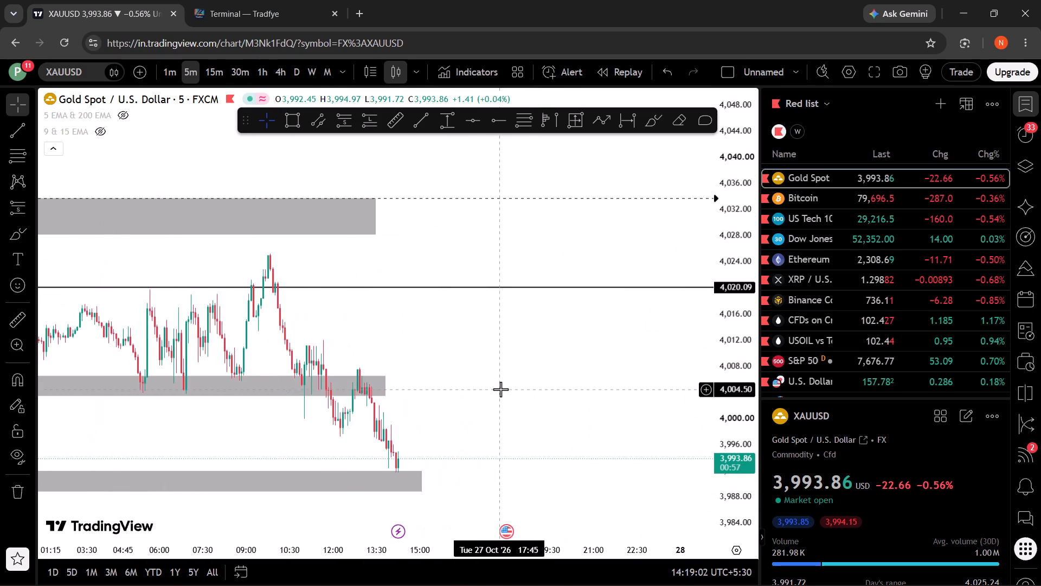
scroll(485, 429, "up", 4)
left_click_drag(447, 450, 707, 293)
left_click_drag(369, 484, 613, 394)
left_click_drag(498, 397, 490, 423)
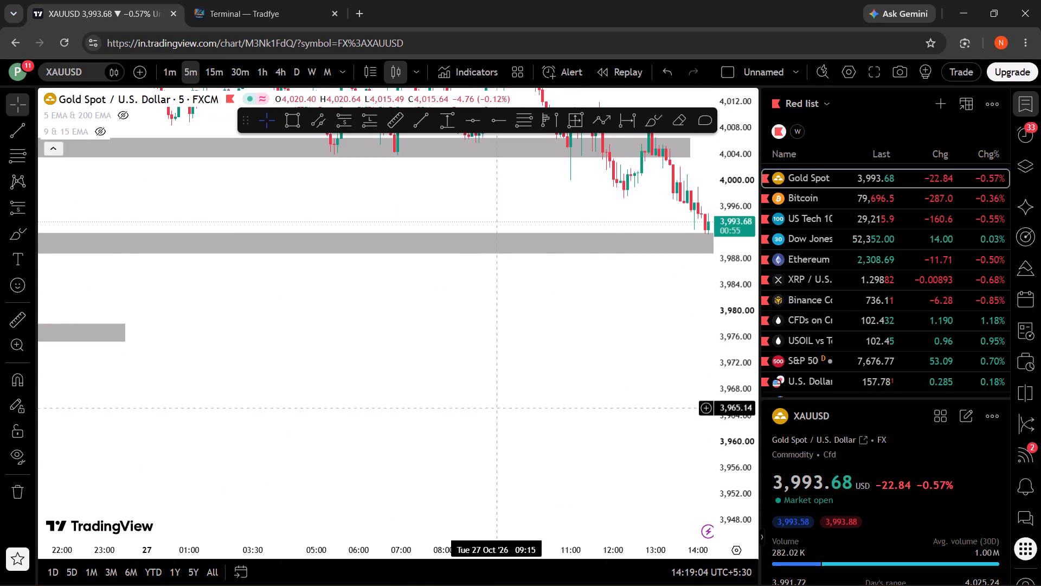
left_click_drag(490, 423, 452, 466)
left_click_drag(721, 439, 713, 339)
left_click_drag(618, 413, 568, 523)
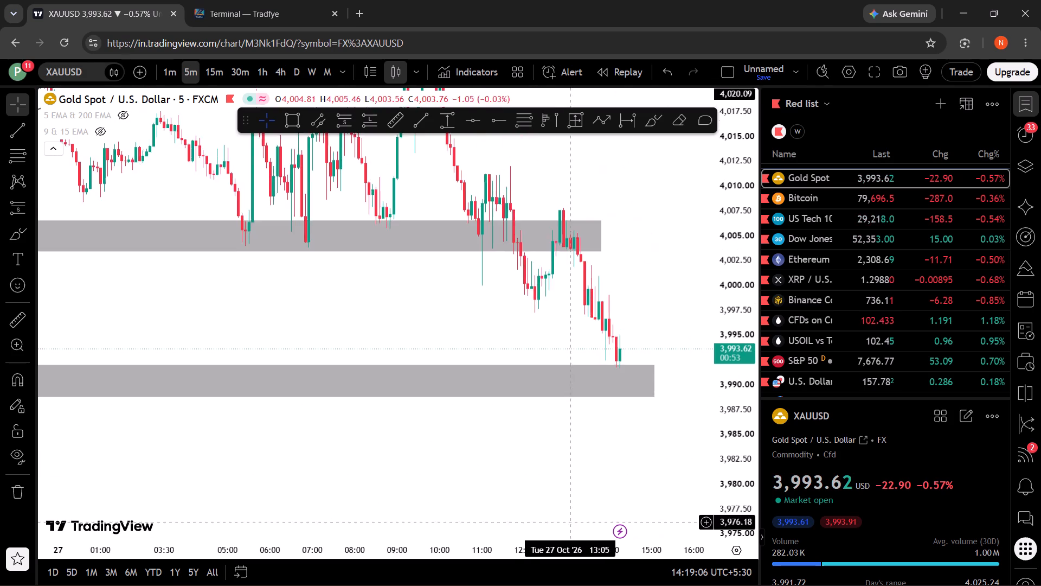
Switch gold to the daily timeframe and zoom in on the latest October candles between about 3,970 and 4,040.
left_click_drag(568, 523, 566, 520)
scroll(569, 473, "down", 5)
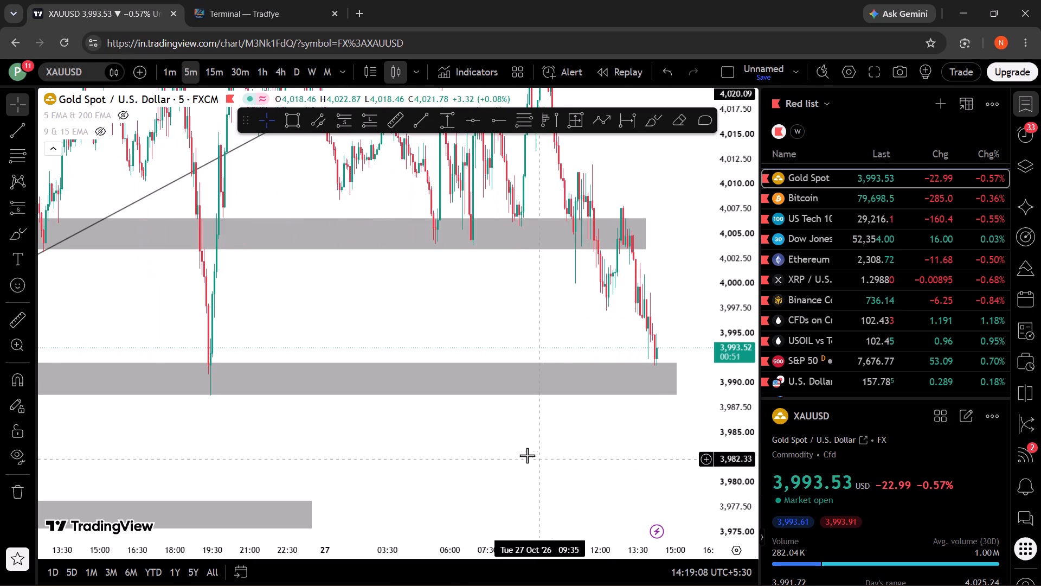
left_click(293, 78)
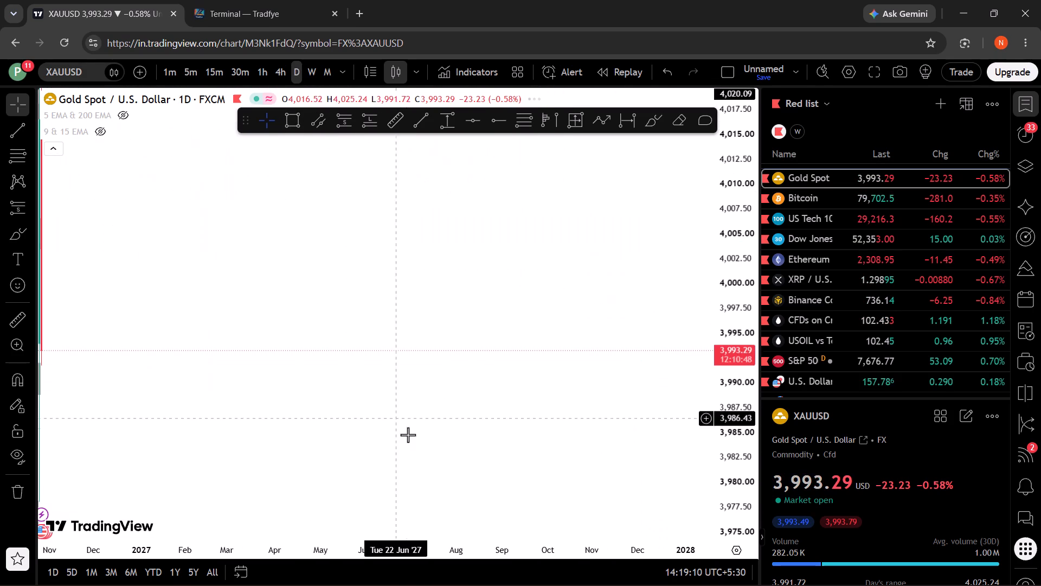
left_click(437, 511)
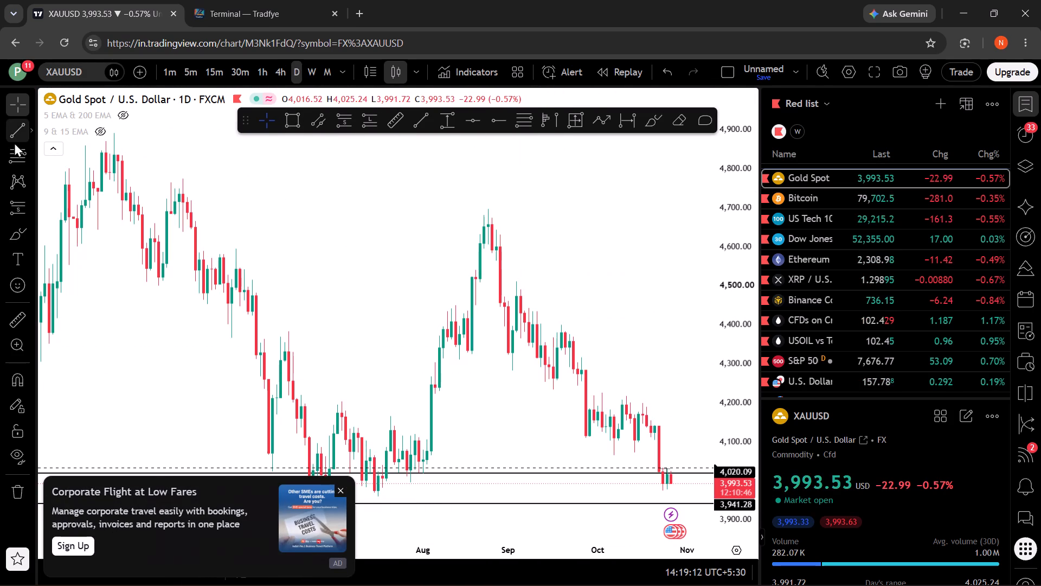
left_click(1, 355)
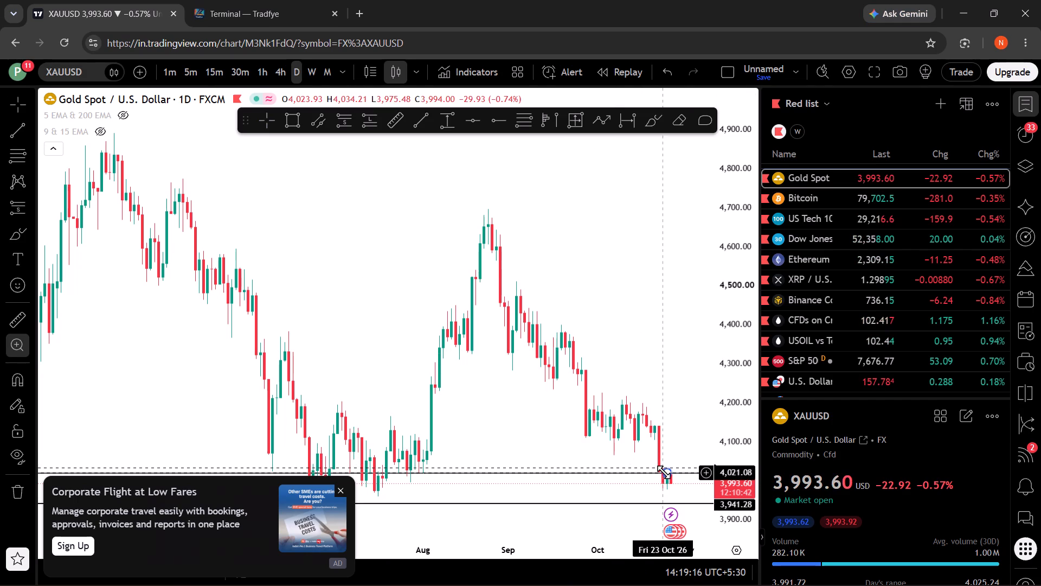
left_click_drag(659, 457, 701, 525)
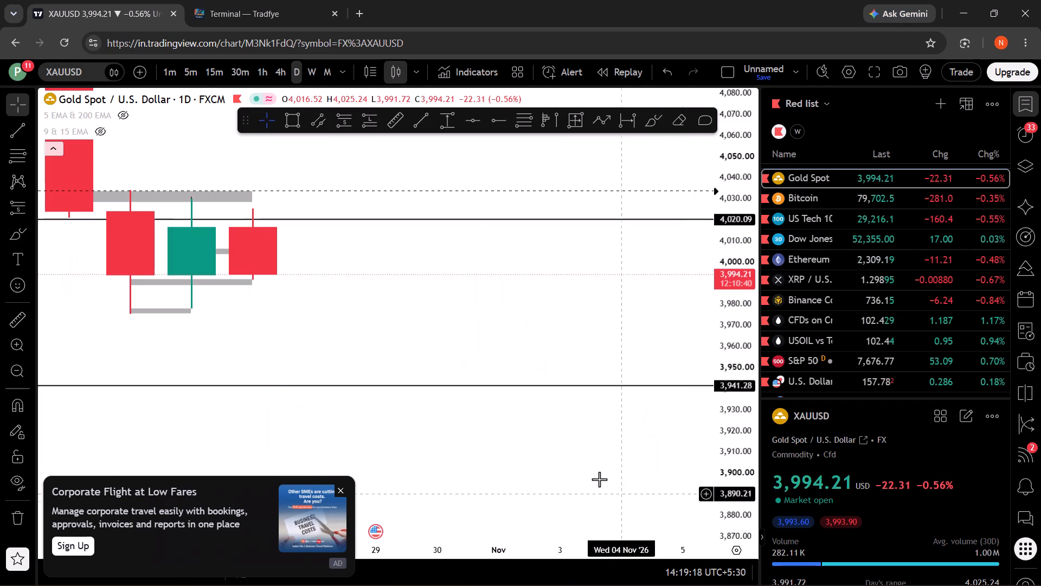
left_click_drag(470, 352, 569, 374)
left_click_drag(733, 500, 733, 493)
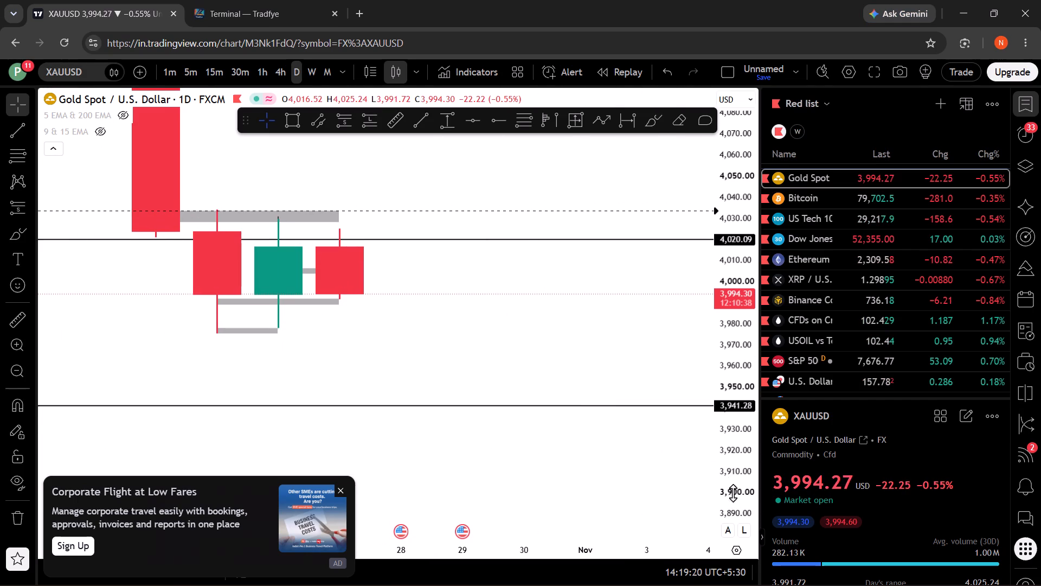
left_click_drag(733, 493, 719, 258)
left_click_drag(585, 285, 573, 419)
scroll(566, 418, "up", 3)
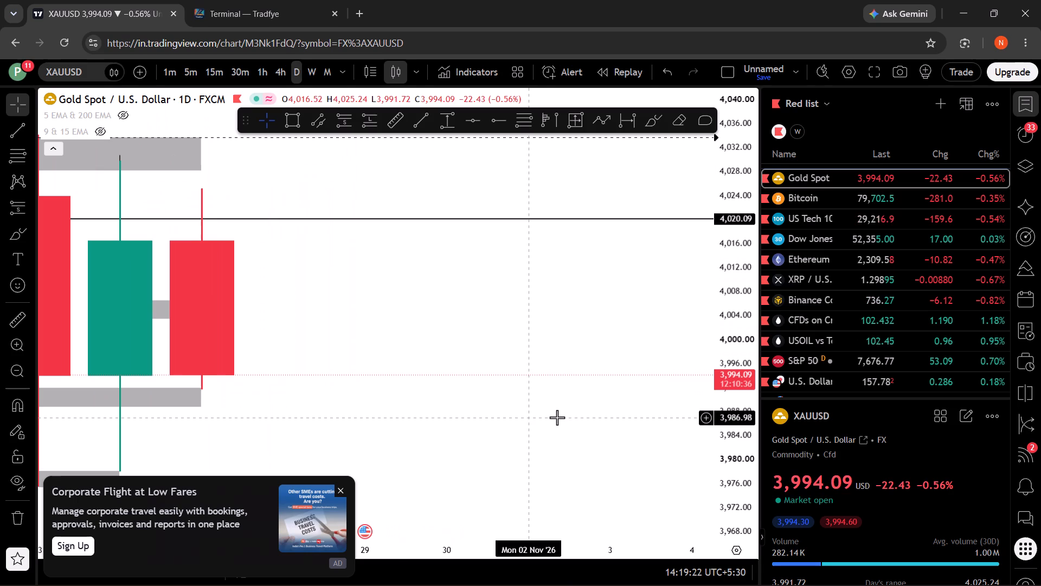
Extend the grey zone between 3,988.72 and 3,992.08 forward to October 28.
left_click_drag(200, 400, 236, 402)
left_click_drag(199, 398, 249, 393)
left_click(388, 385)
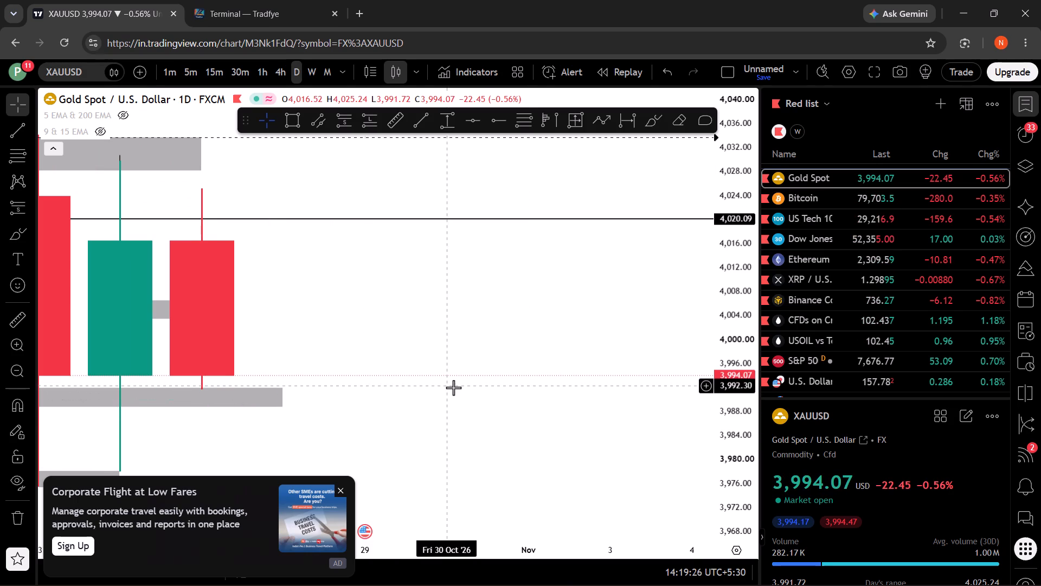
Examine the last three daily candles against the grey zone near 3,990 and the surrounding levels.
scroll(457, 397, "down", 4)
scroll(459, 400, "up", 3)
left_click_drag(740, 463, 702, 297)
left_click_drag(484, 378, 499, 324)
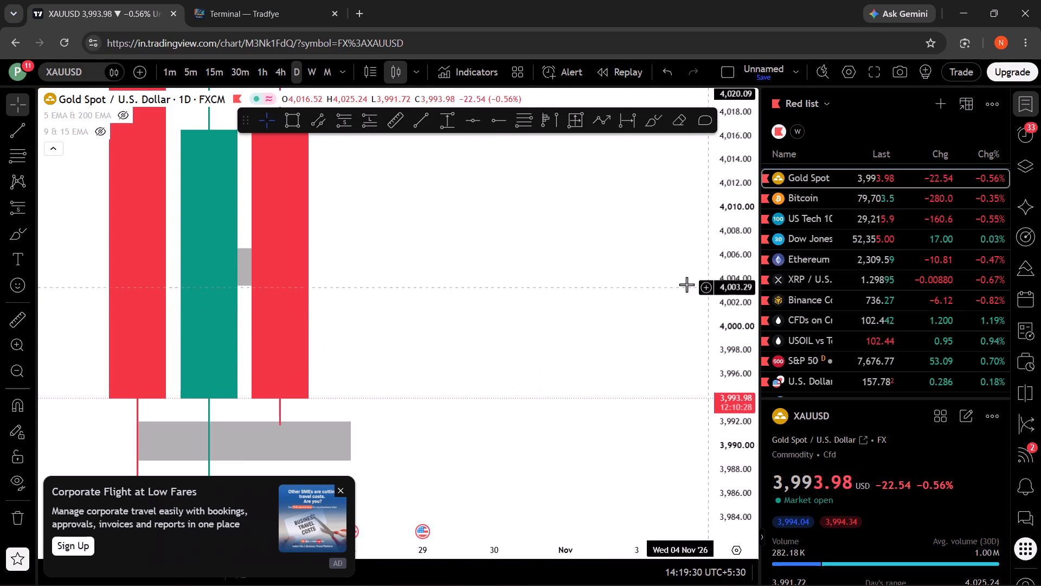
left_click_drag(716, 275, 708, 463)
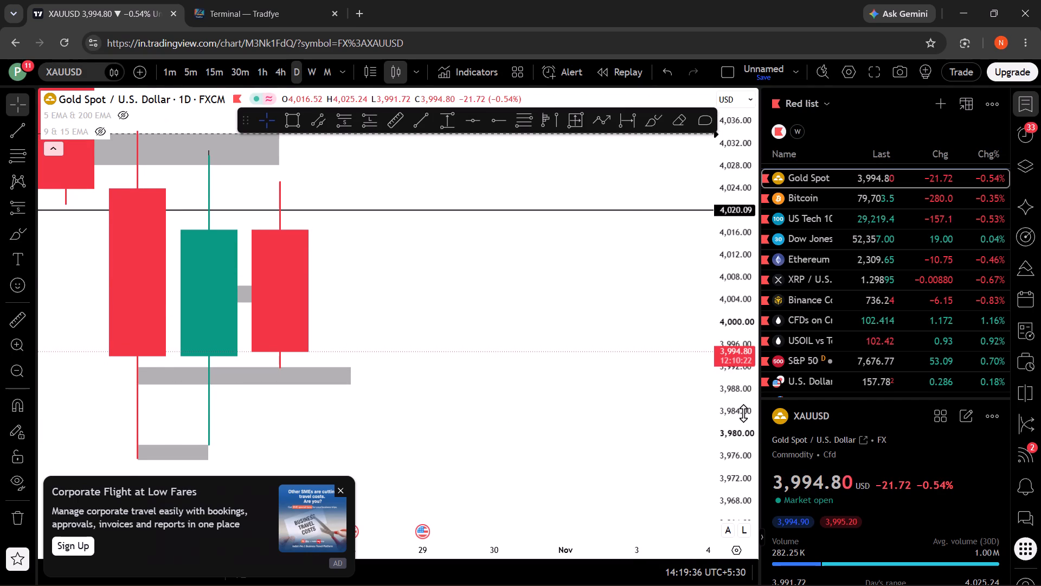
left_click_drag(743, 420, 738, 428)
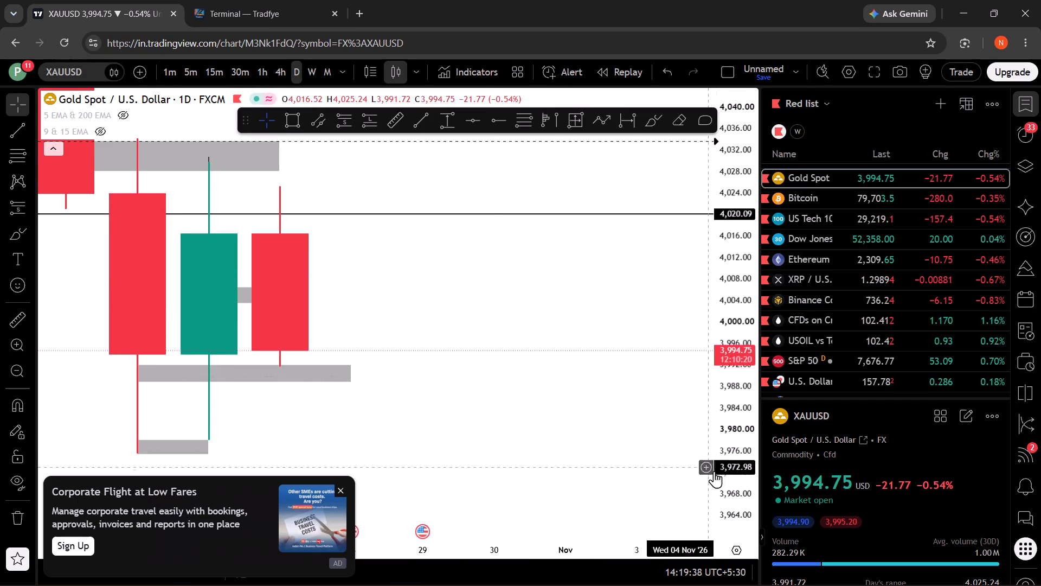
left_click_drag(731, 487, 722, 417)
left_click(302, 406)
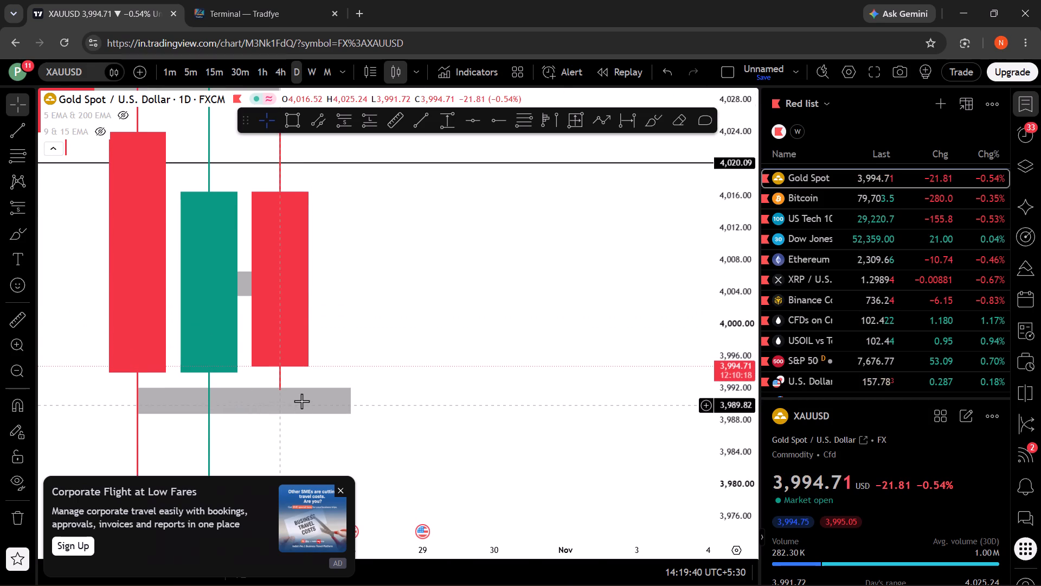
left_click(301, 399)
left_click(282, 386)
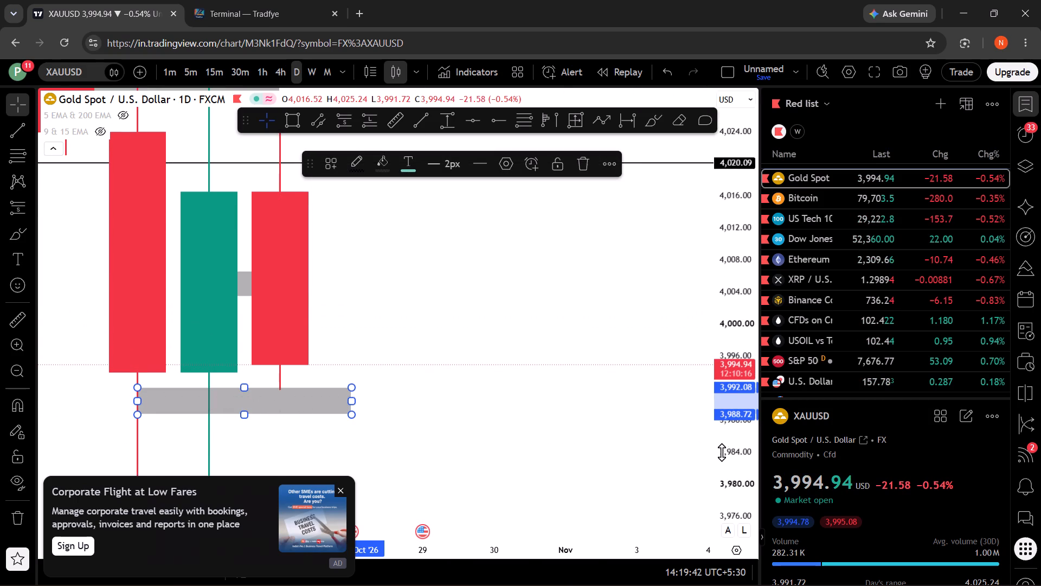
left_click_drag(734, 468, 734, 458)
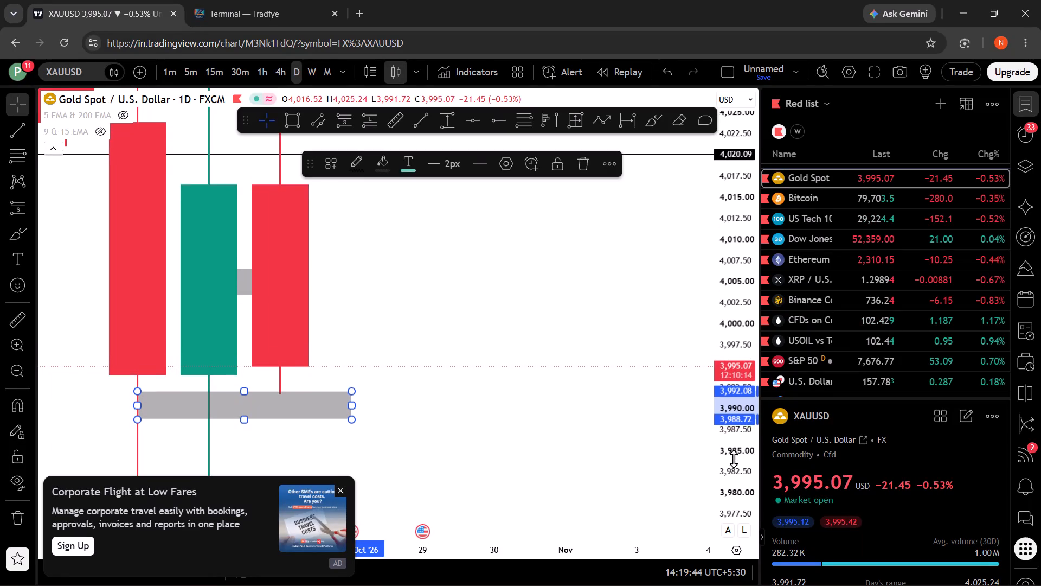
left_click_drag(734, 458, 738, 487)
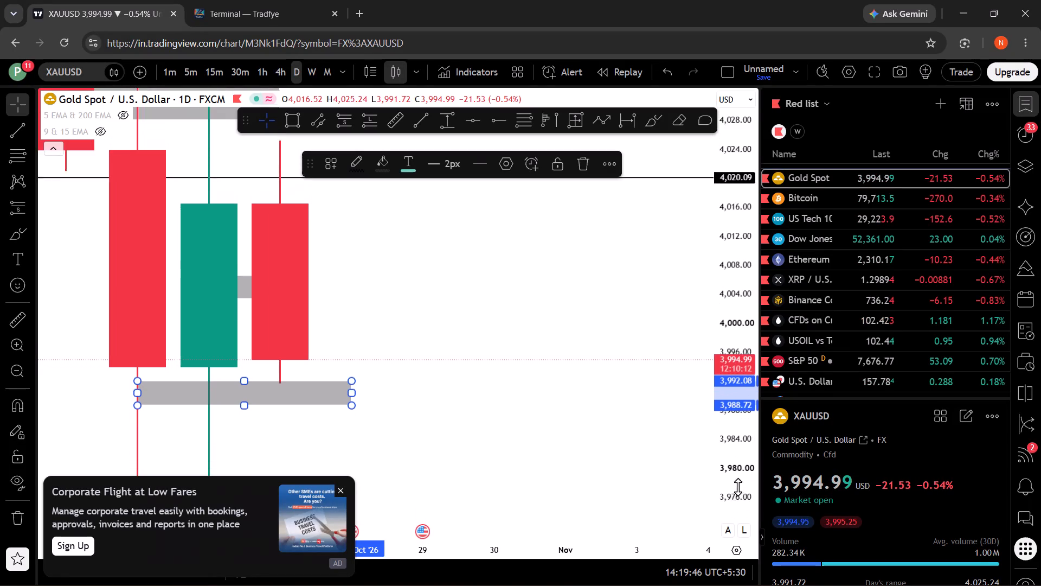
left_click_drag(738, 487, 626, 526)
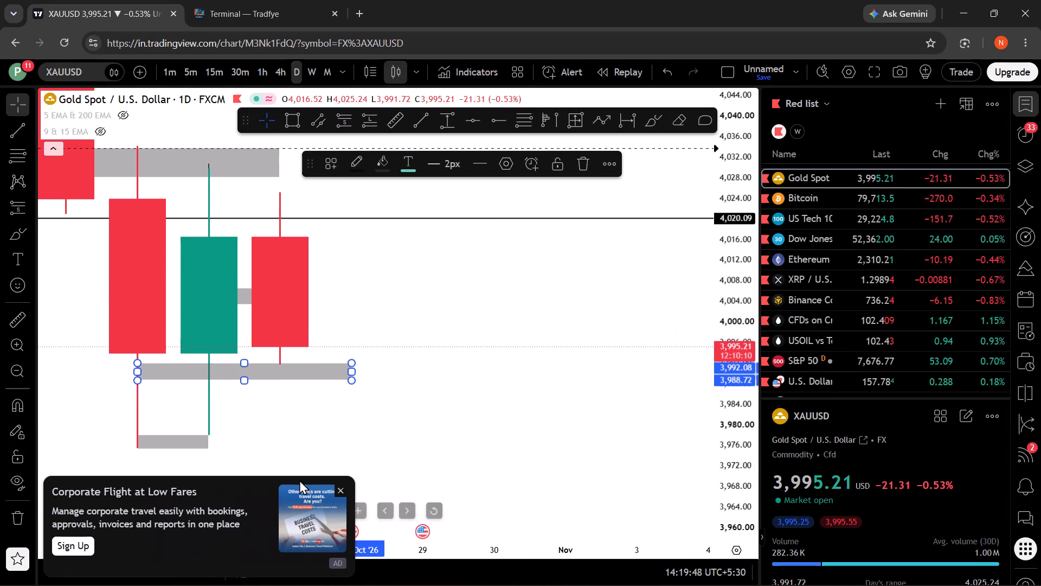
Extend the lowest grey zone near 3,976 and the upper one between 4,028.05 and 4,033.83 to October 28.
left_click_drag(207, 442, 258, 450)
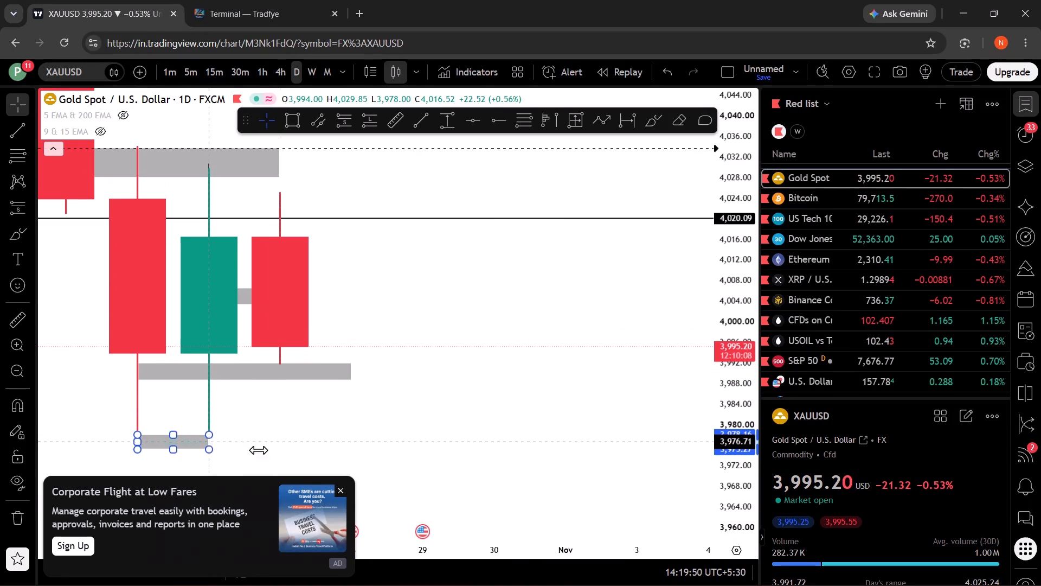
left_click_drag(258, 450, 361, 454)
left_click(405, 419)
scroll(405, 418, "down", 1)
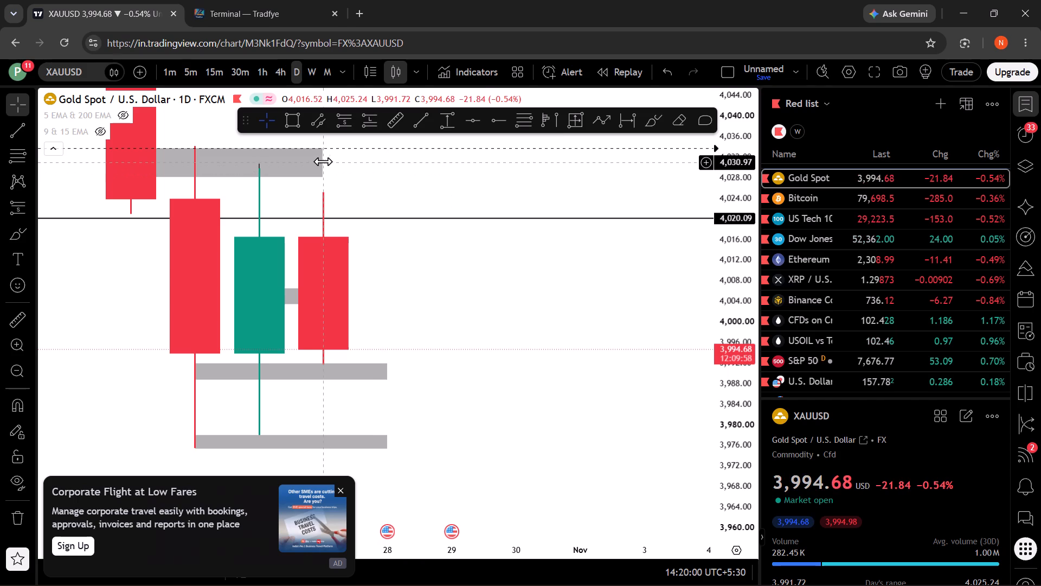
left_click_drag(320, 161, 387, 162)
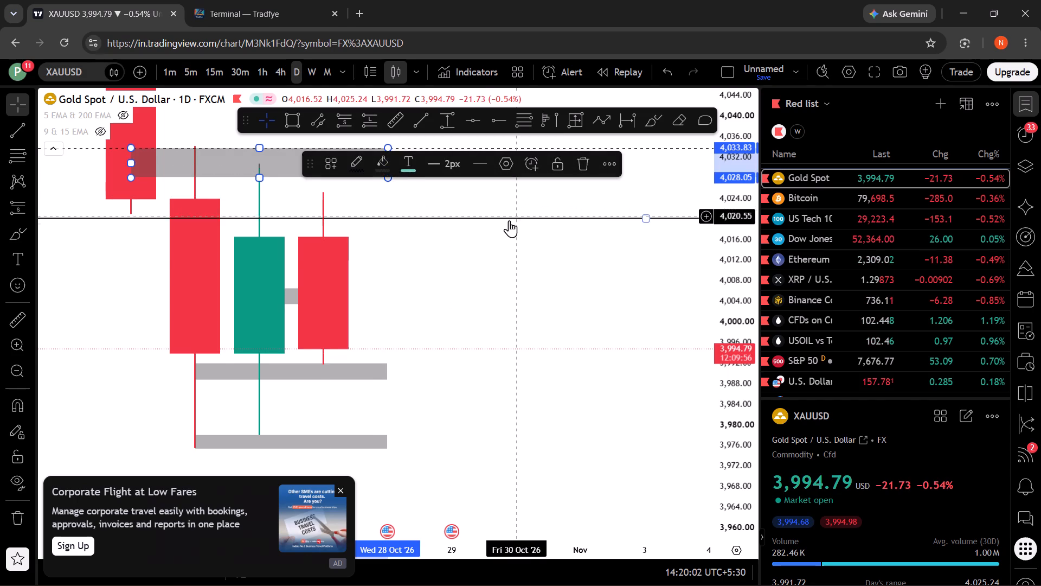
left_click(496, 297)
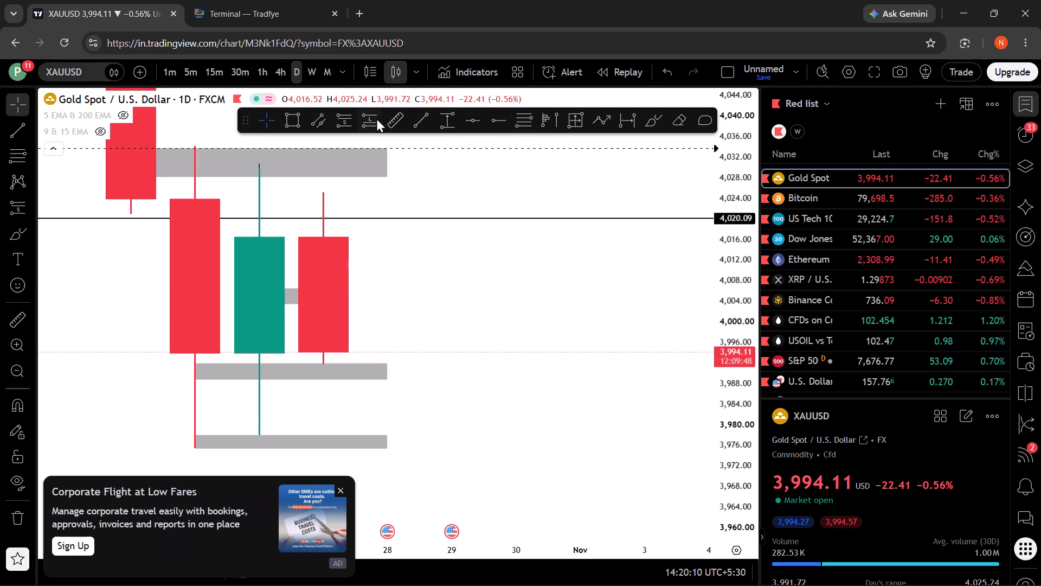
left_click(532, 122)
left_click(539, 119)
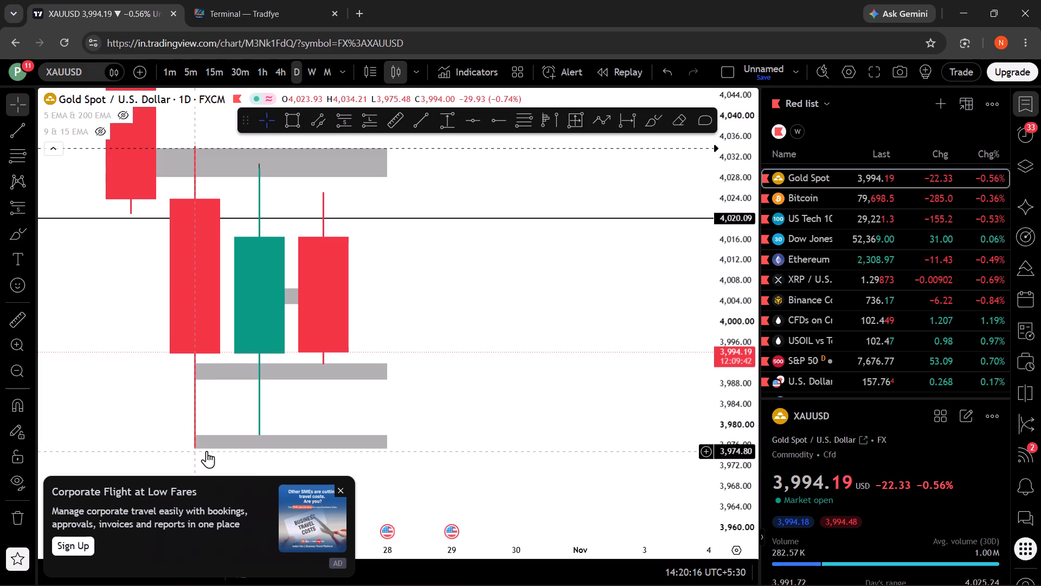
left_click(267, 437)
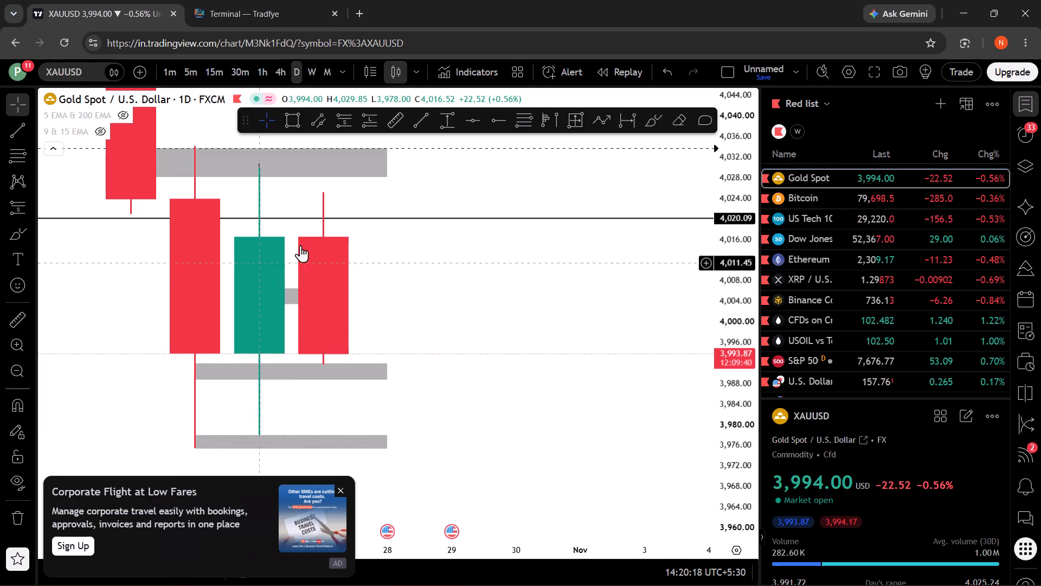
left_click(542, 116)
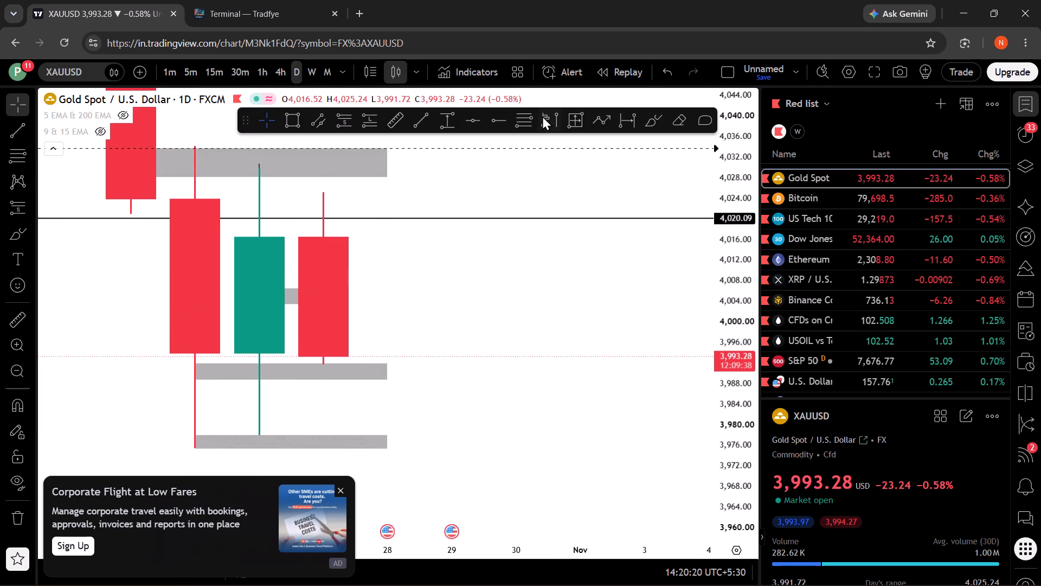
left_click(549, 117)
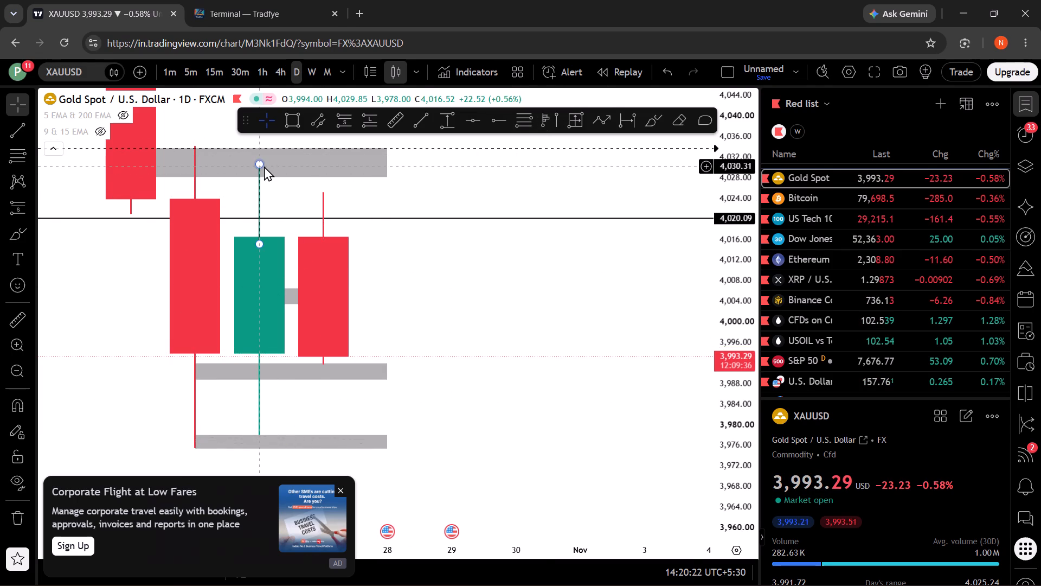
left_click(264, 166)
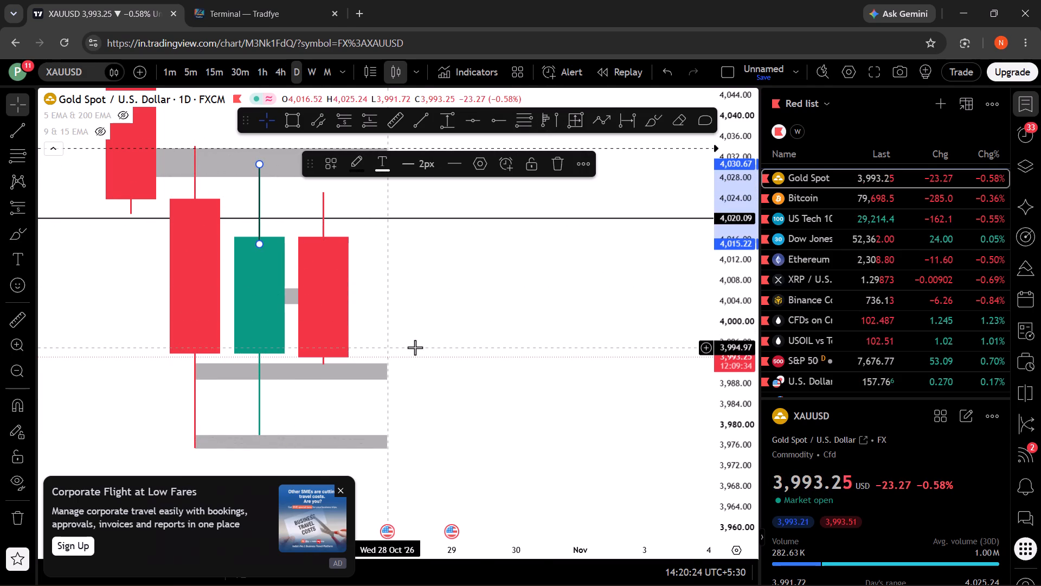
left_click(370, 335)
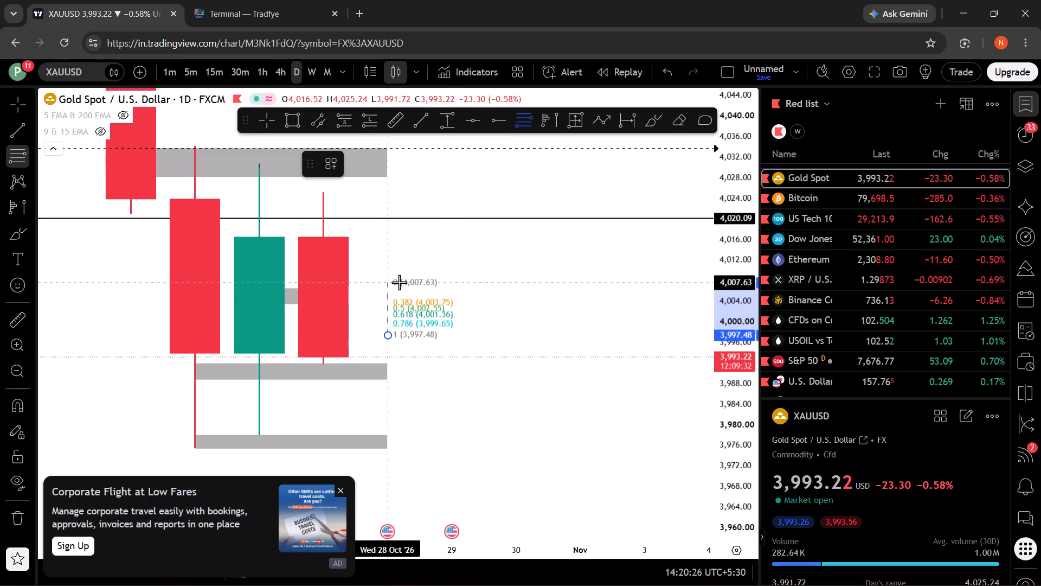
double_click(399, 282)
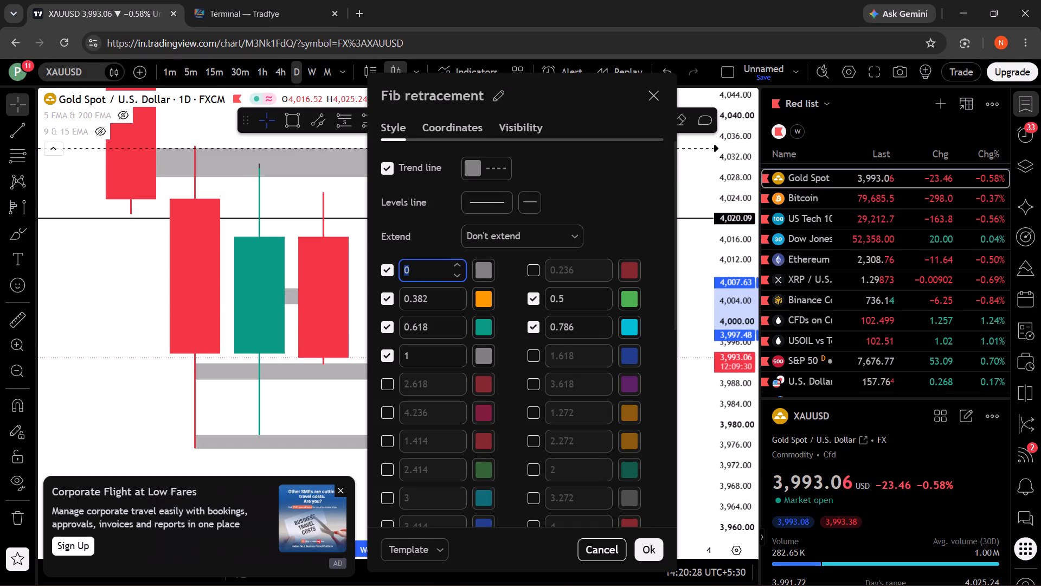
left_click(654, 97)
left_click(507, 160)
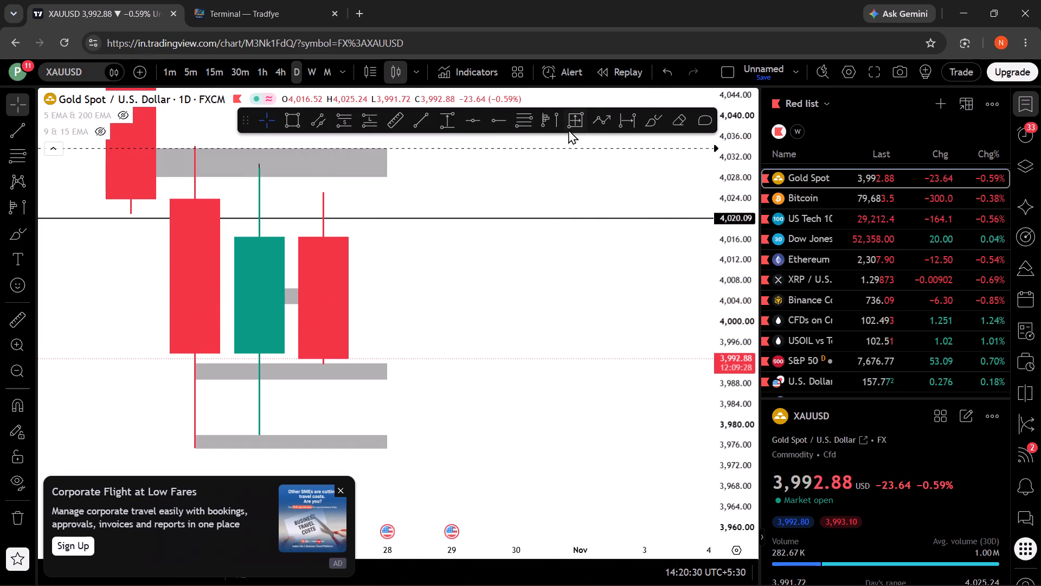
Draw a fixed range volume profile on the daily chart from the October 26 candle to the October 27 candle.
left_click(550, 124)
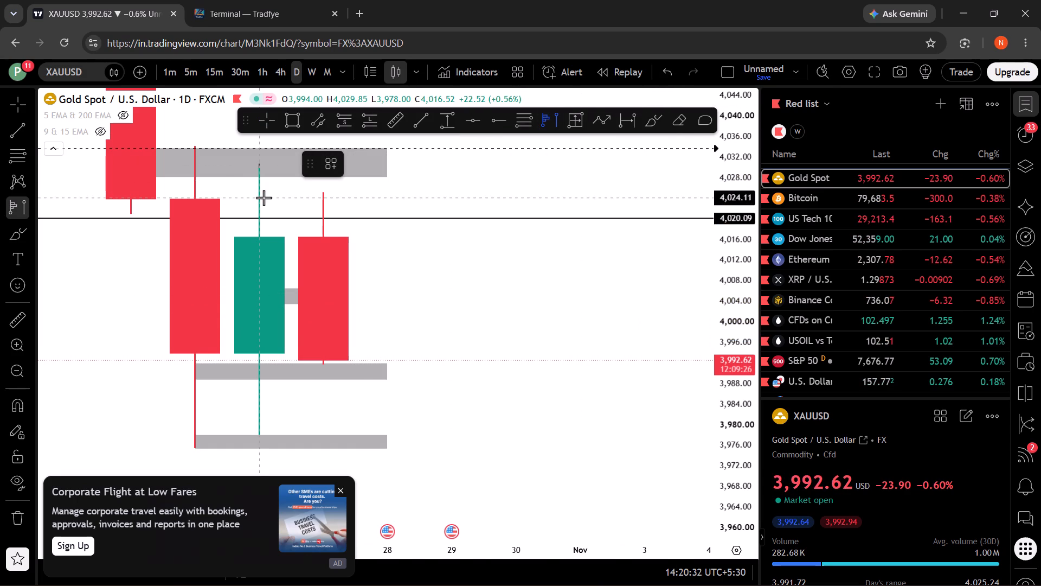
left_click(259, 184)
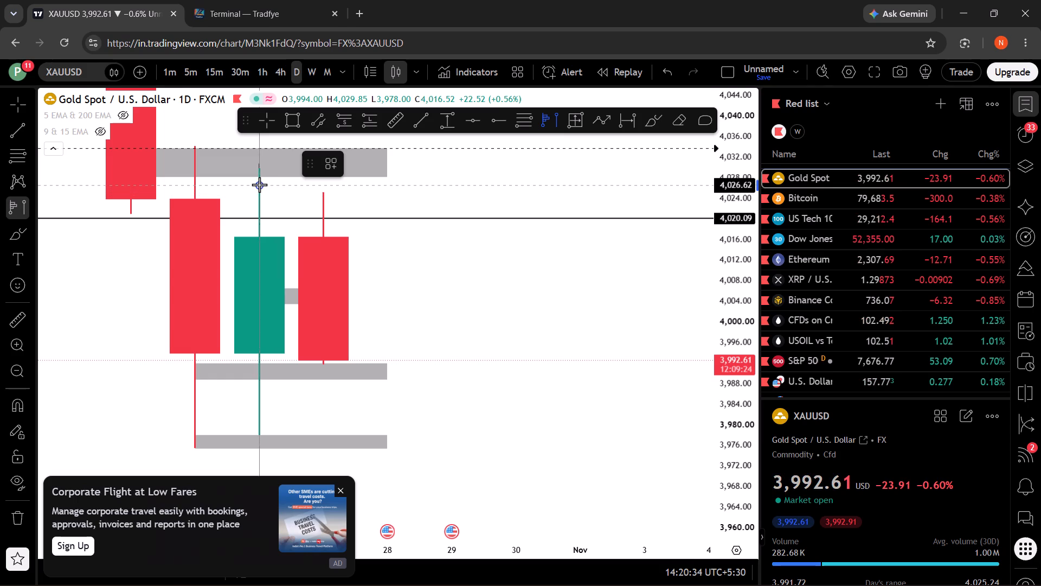
left_click_drag(265, 186, 297, 191)
left_click_drag(286, 192, 383, 205)
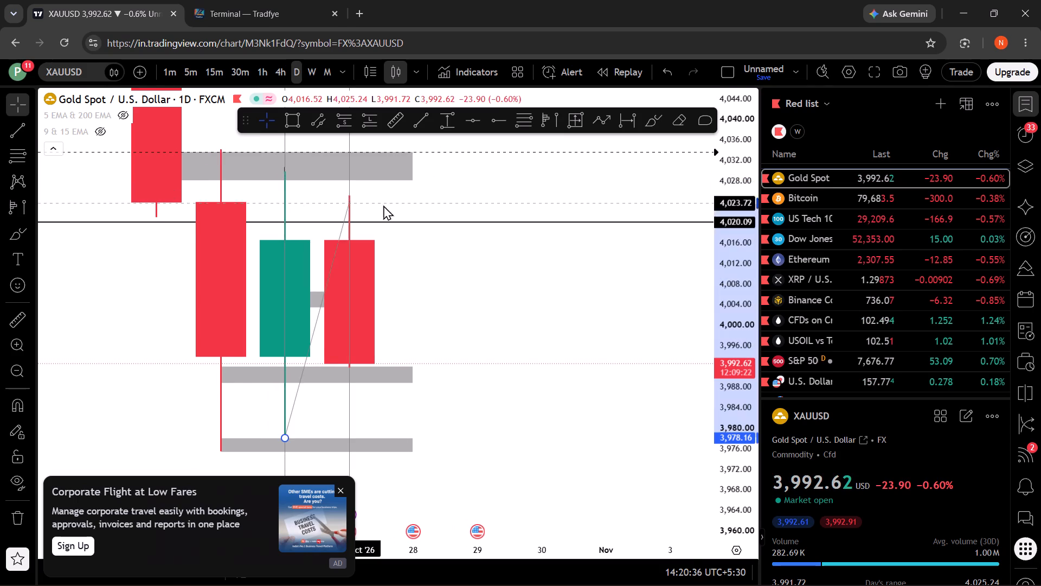
left_click_drag(383, 205, 425, 234)
left_click(433, 274)
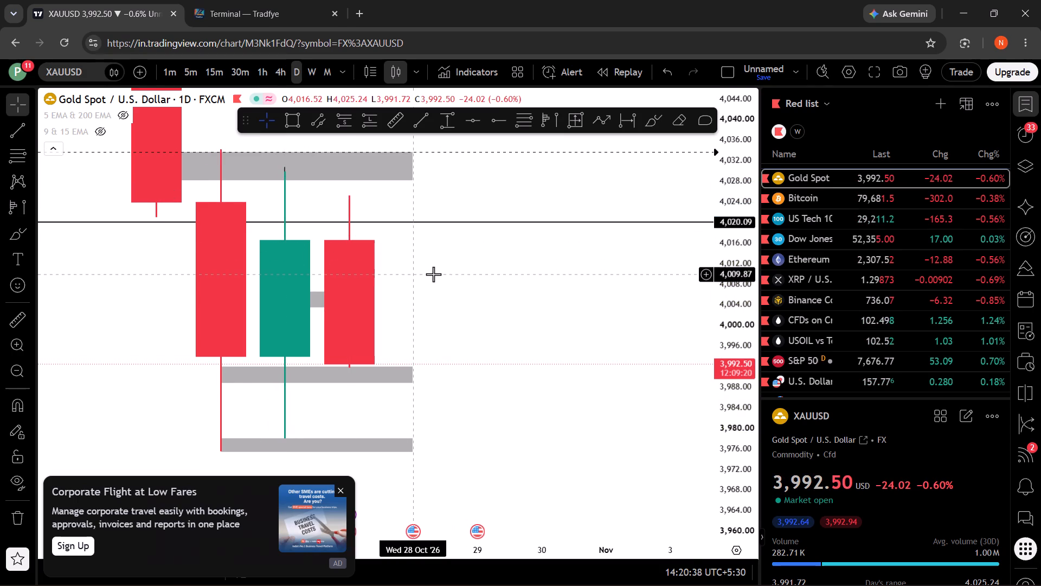
left_click(419, 328)
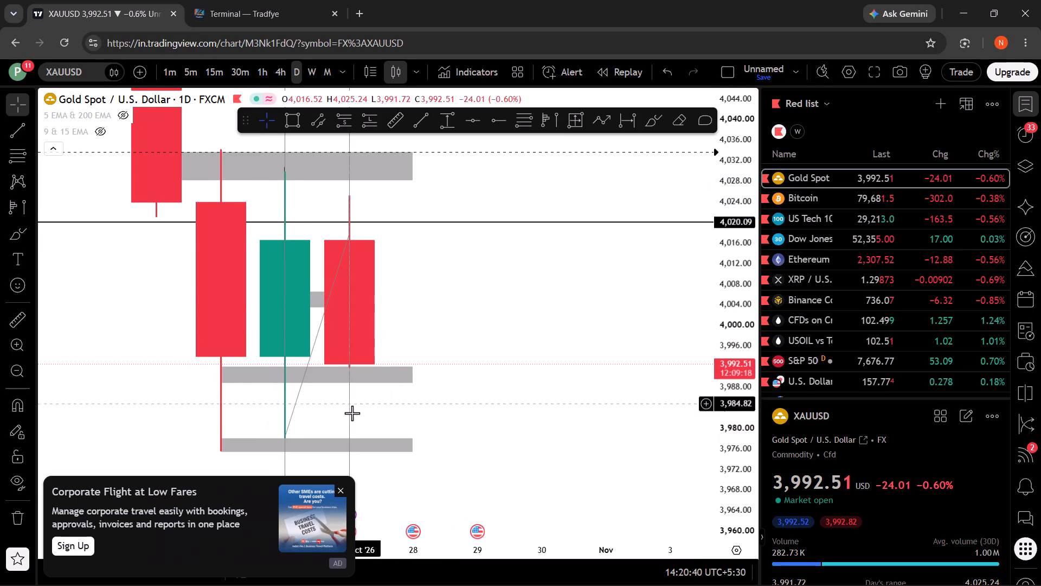
left_click(316, 423)
left_click(535, 329)
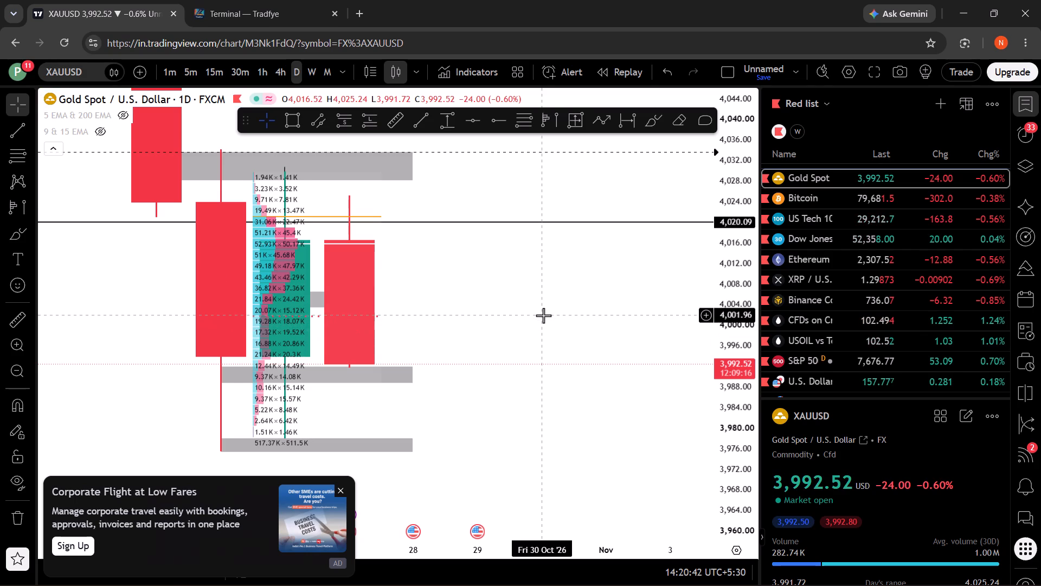
scroll(543, 315, "up", 3)
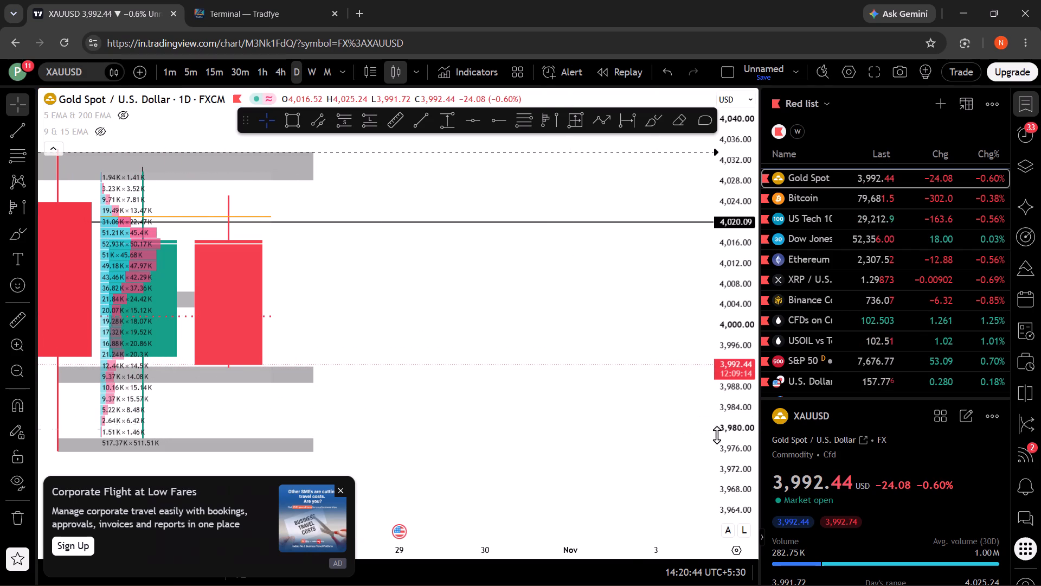
Examine the volume profile and the October 26 and 27 daily candles against the grey zones near 3,990 and 4,030.
left_click_drag(740, 479, 729, 443)
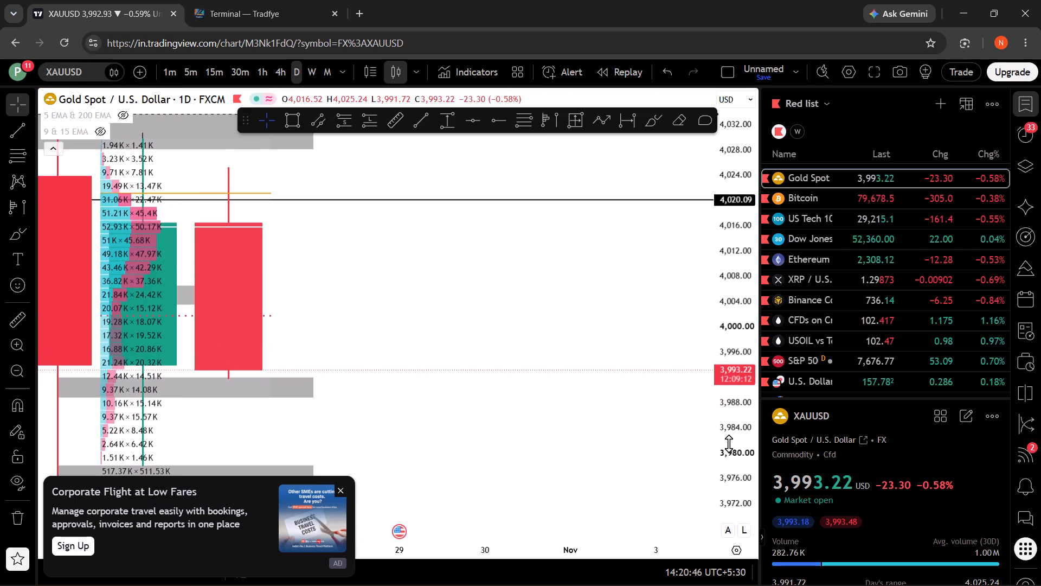
left_click_drag(729, 443, 719, 367)
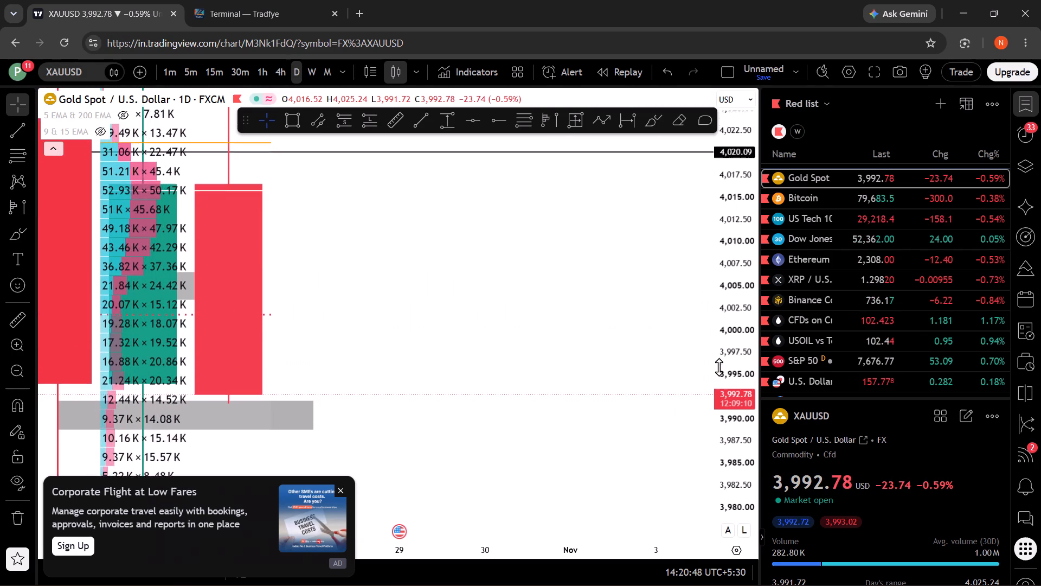
left_click_drag(719, 367, 732, 397)
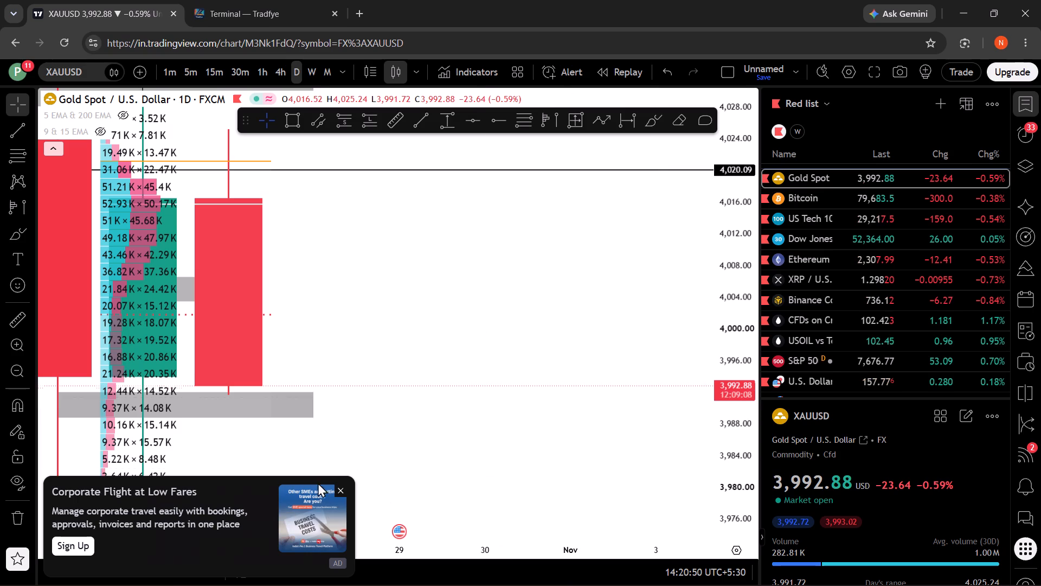
left_click(346, 491)
left_click_drag(342, 453, 349, 439)
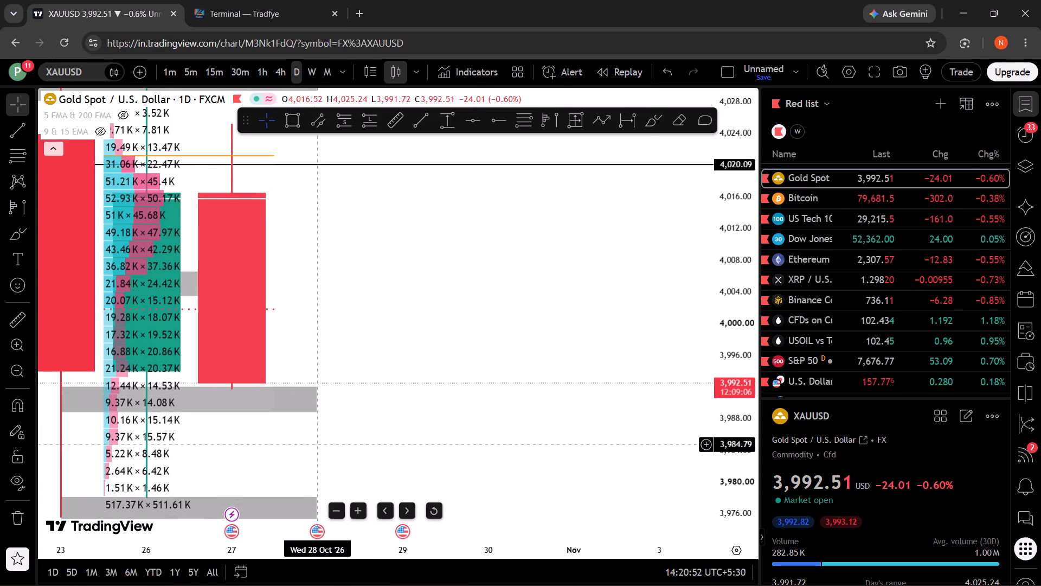
left_click_drag(349, 439, 368, 427)
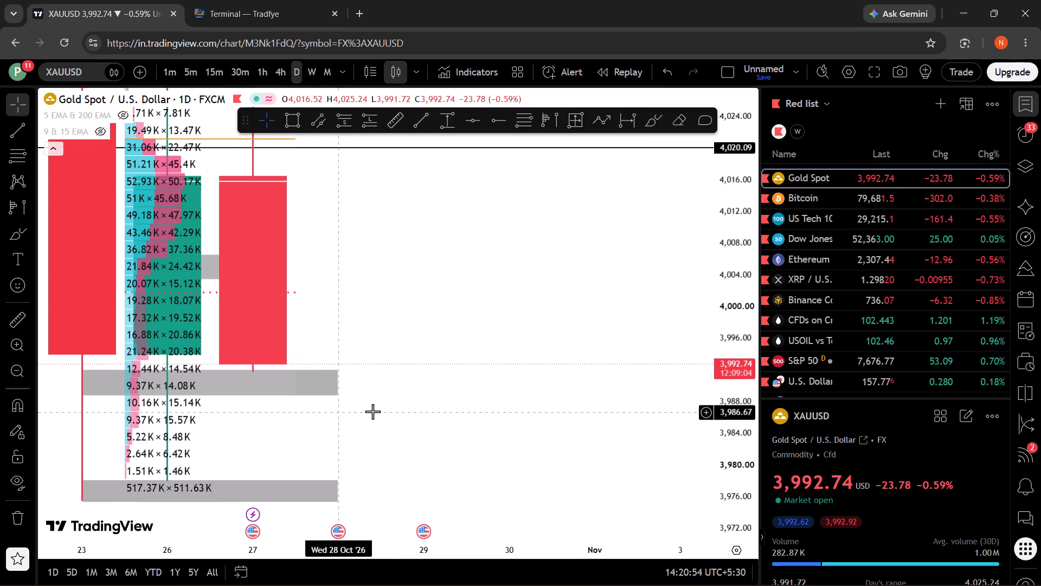
left_click_drag(373, 411, 381, 447)
left_click_drag(391, 388, 404, 450)
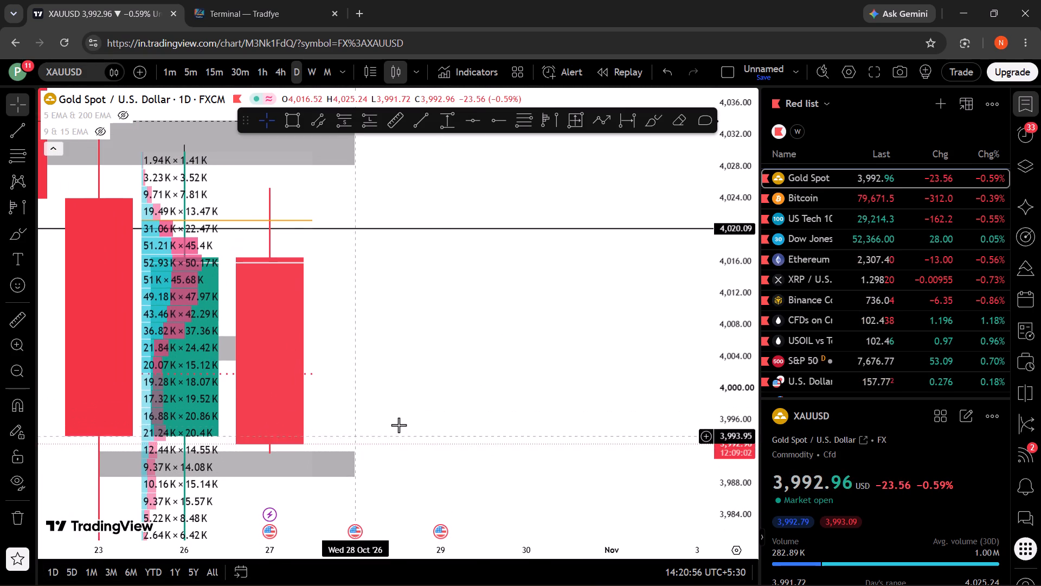
Review the style settings of the fixed range volume profile covering October 26 to 27, leaving them as they are.
right_click(404, 423)
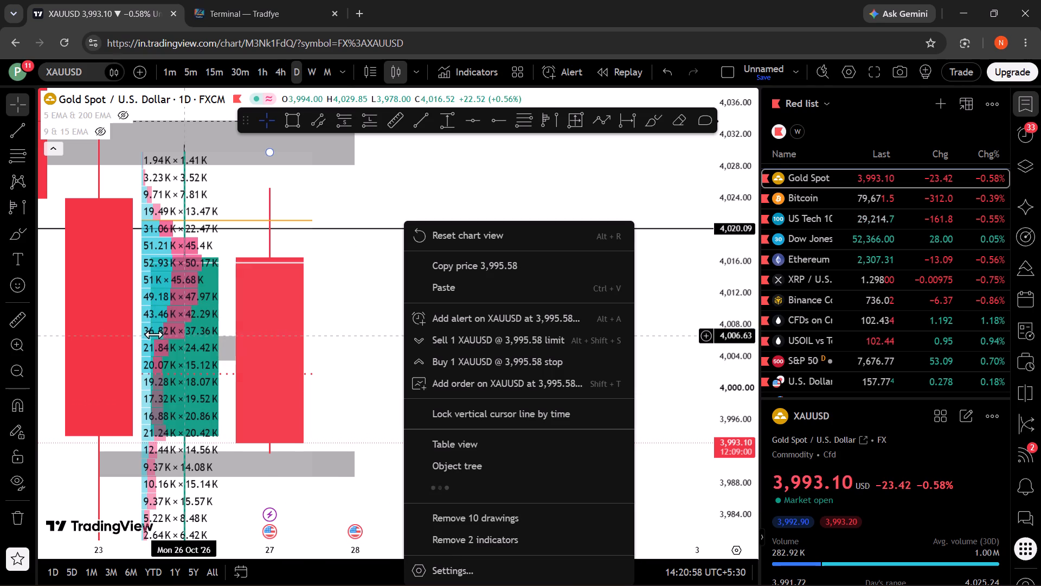
left_click(153, 334)
left_click(363, 164)
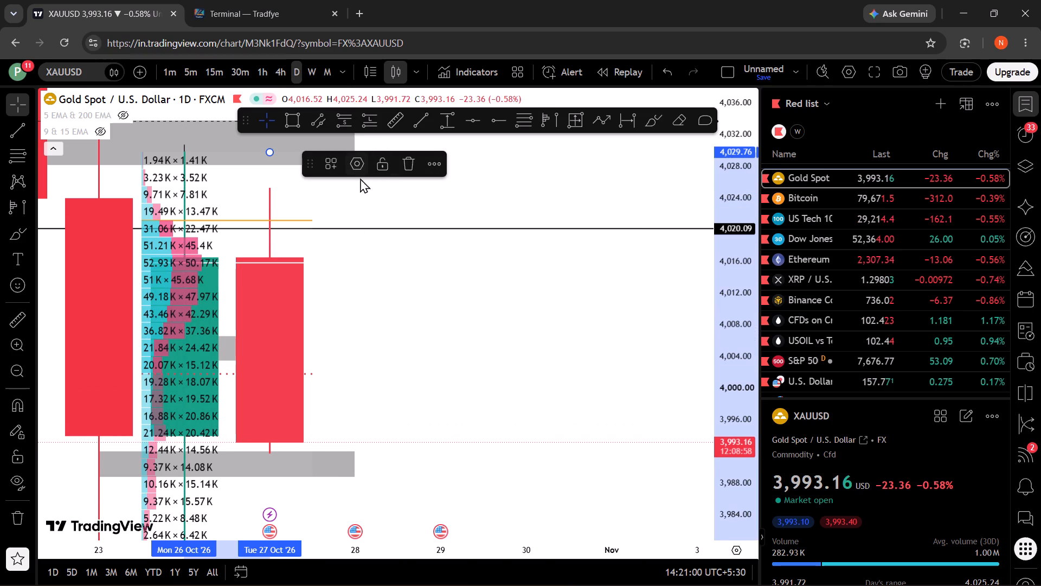
left_click(351, 169)
triple_click(355, 162)
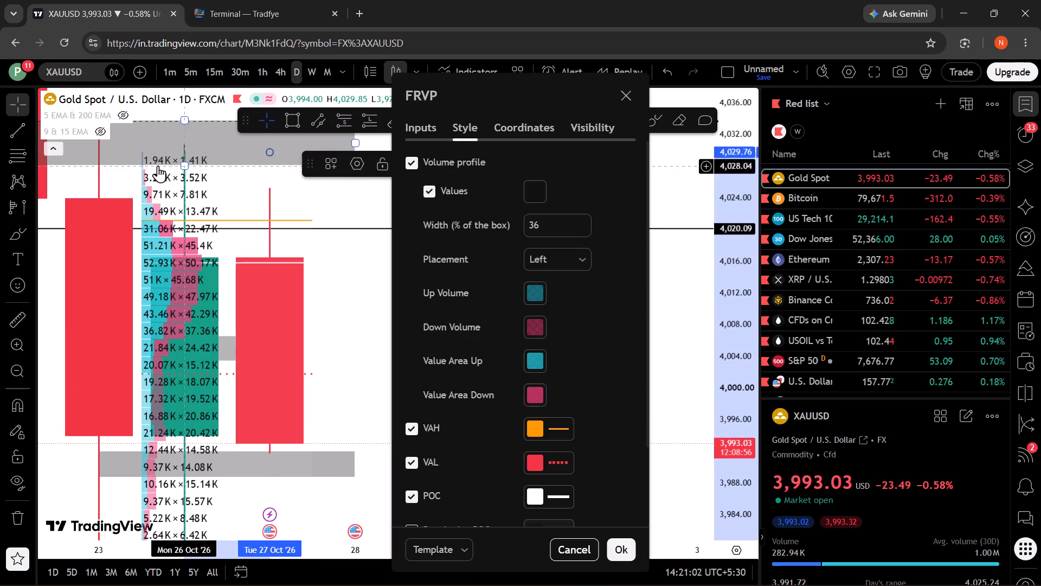
left_click(158, 165)
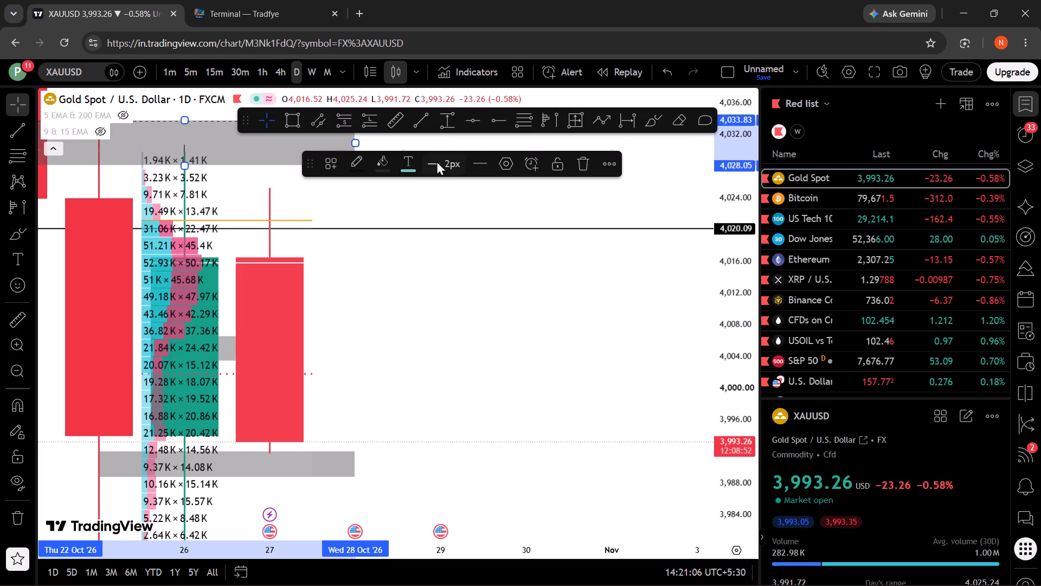
left_click(515, 163)
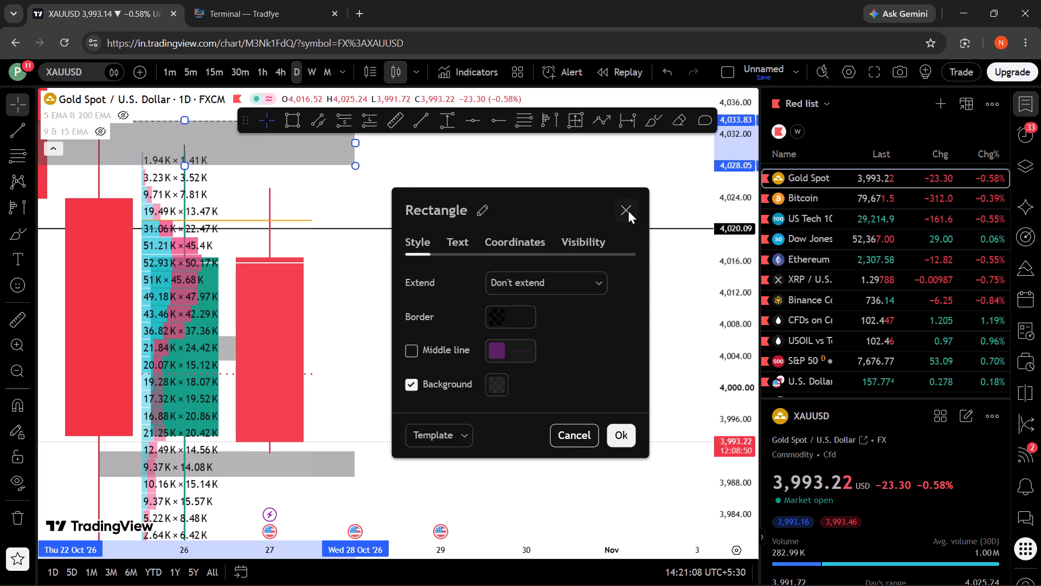
left_click(628, 209)
left_click(144, 194)
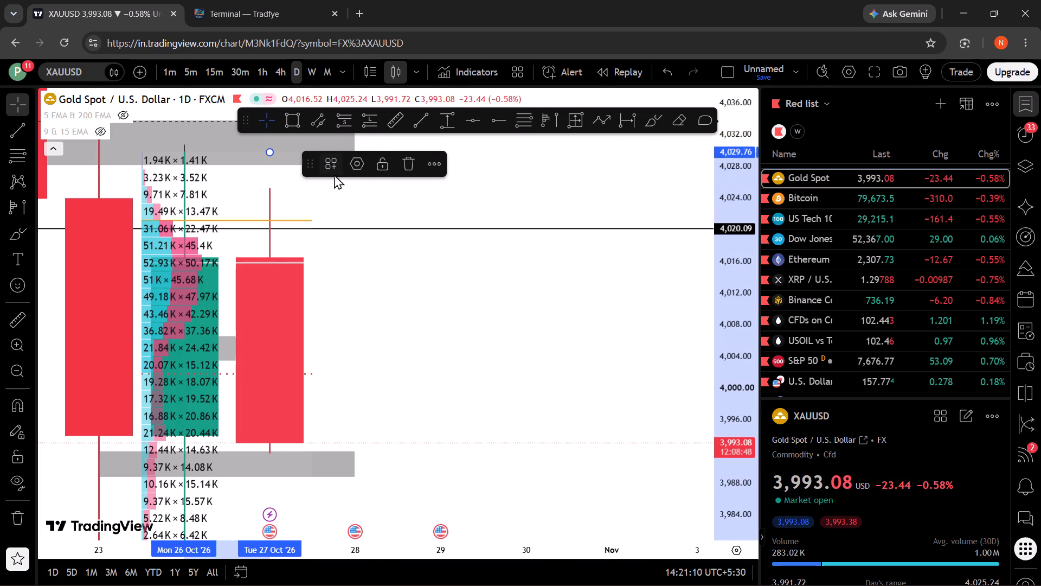
left_click(351, 167)
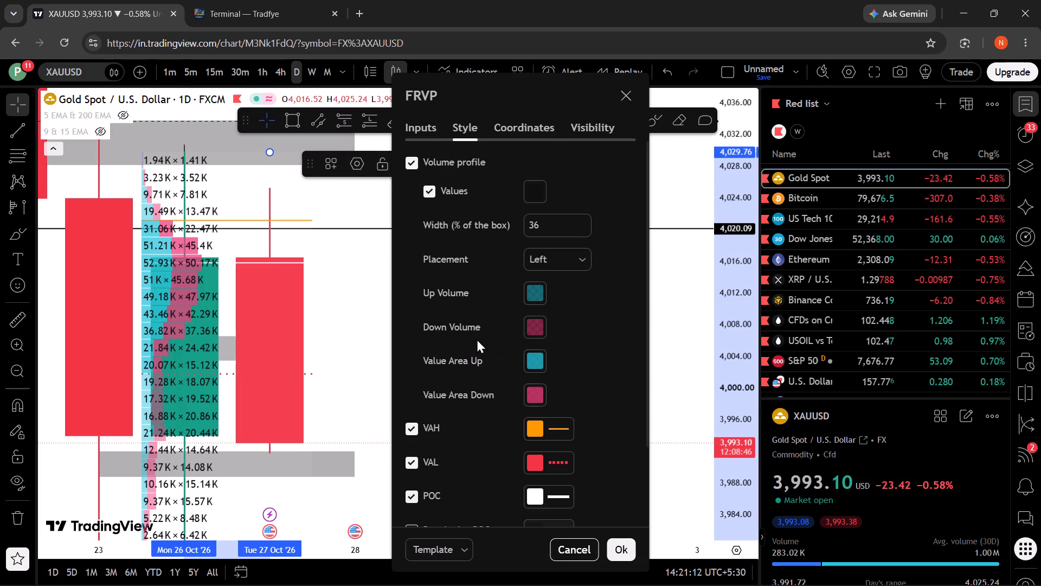
left_click_drag(461, 91, 530, 84)
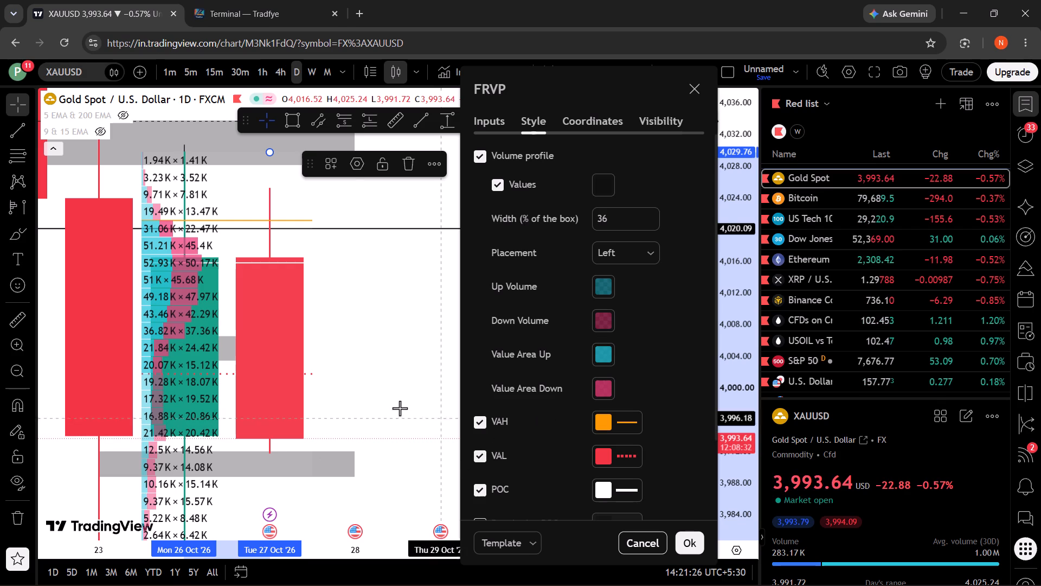
left_click(377, 376)
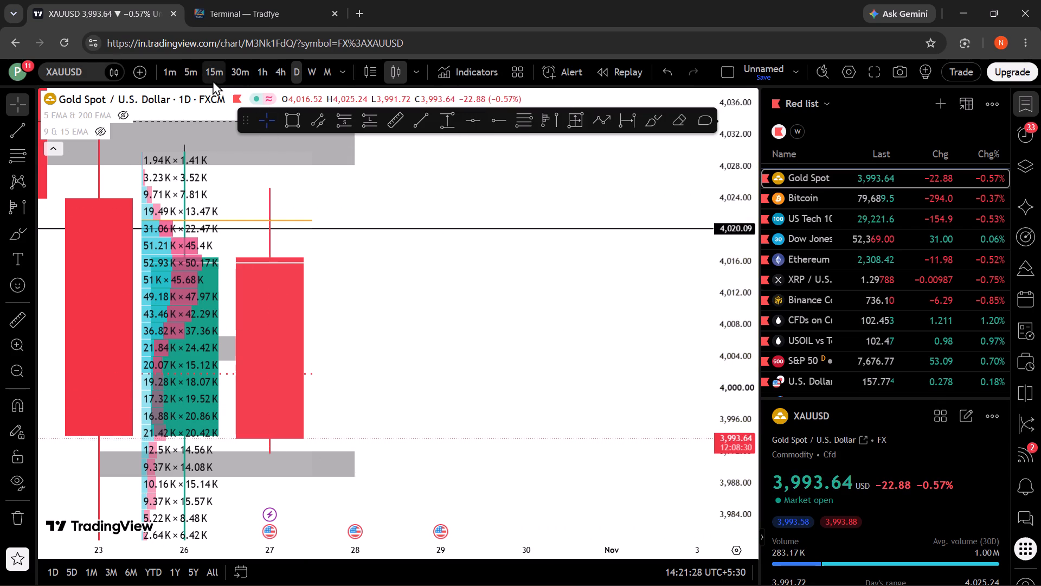
Switch the gold chart to the 15-minute timeframe and reset the chart view.
left_click(213, 80)
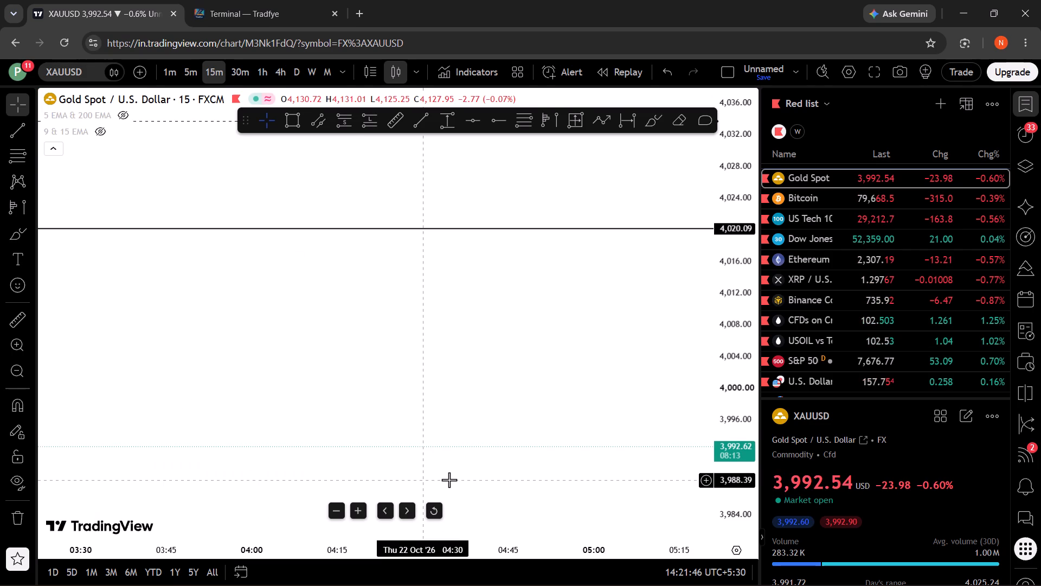
key("alt+r")
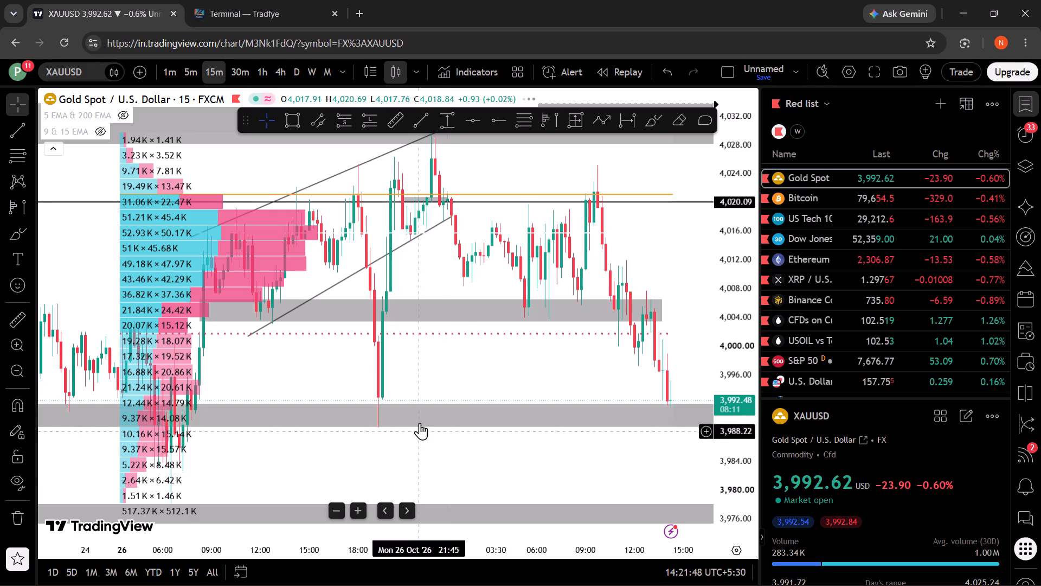
Examine the 15-minute price action against the volume profile, the 4,020.09 line and the grey zones near 4,005 and 3,990.
left_click_drag(730, 463, 729, 422)
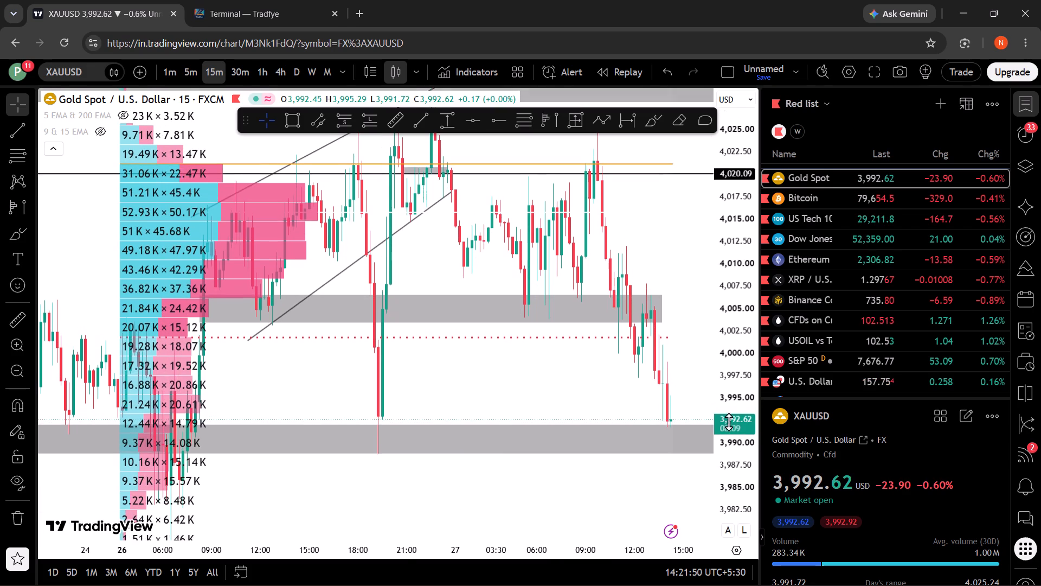
left_click_drag(729, 422, 728, 420)
left_click_drag(621, 380, 551, 408)
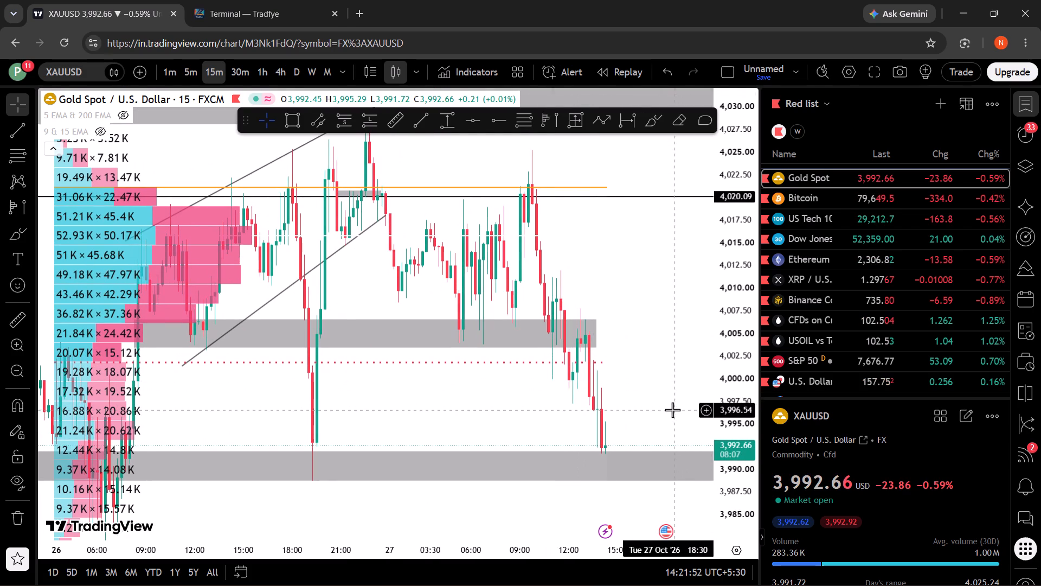
left_click(542, 237)
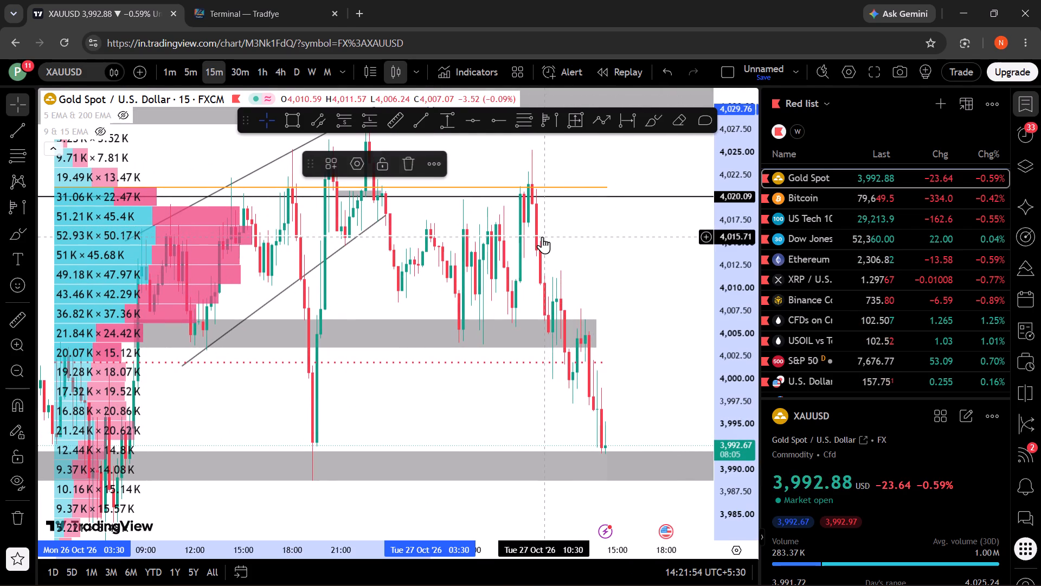
left_click(593, 247)
left_click_drag(609, 239, 627, 320)
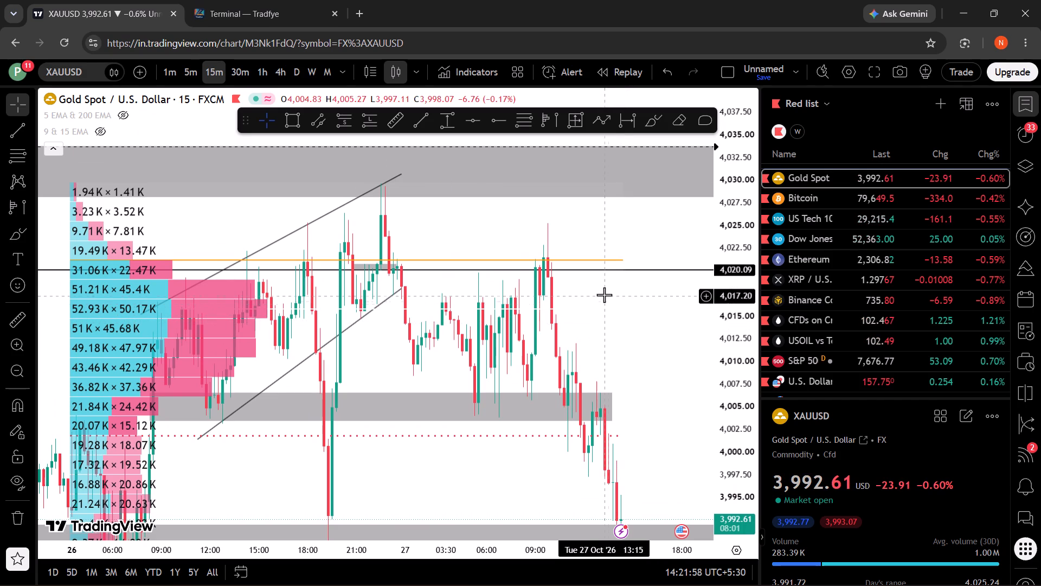
left_click_drag(602, 336, 580, 346)
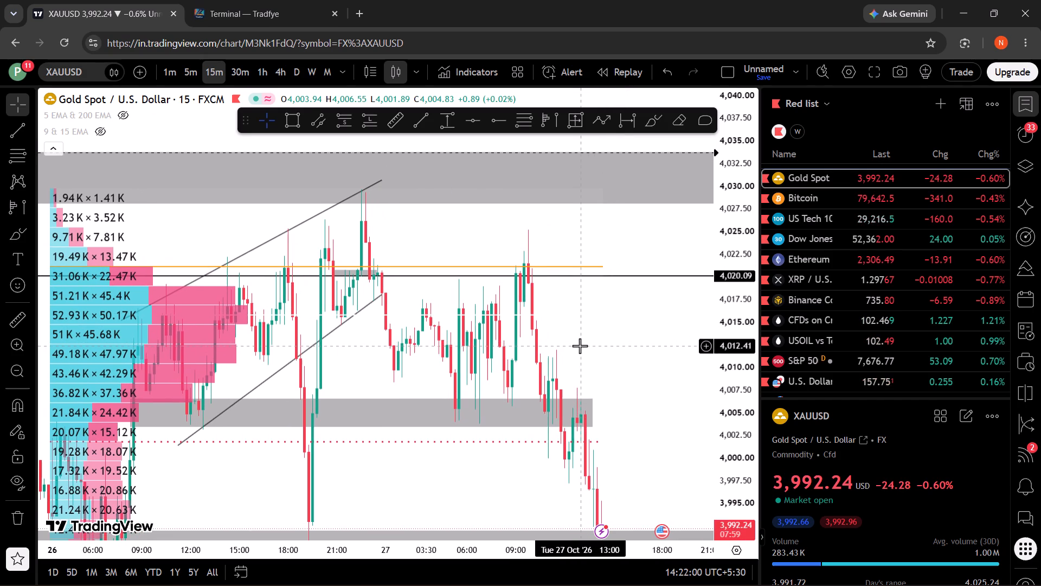
left_click_drag(595, 337, 592, 317)
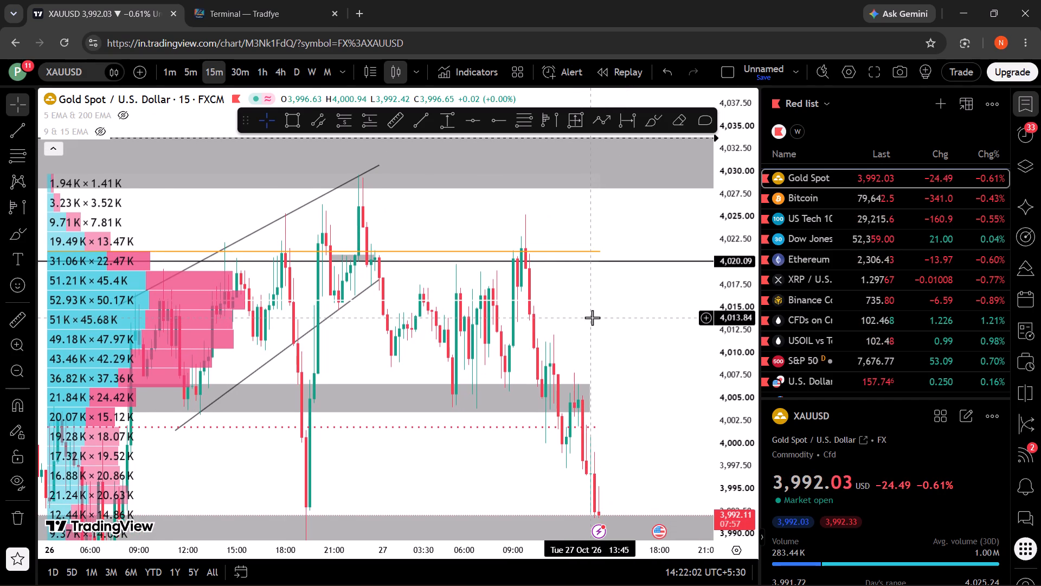
scroll(594, 324, "down", 1)
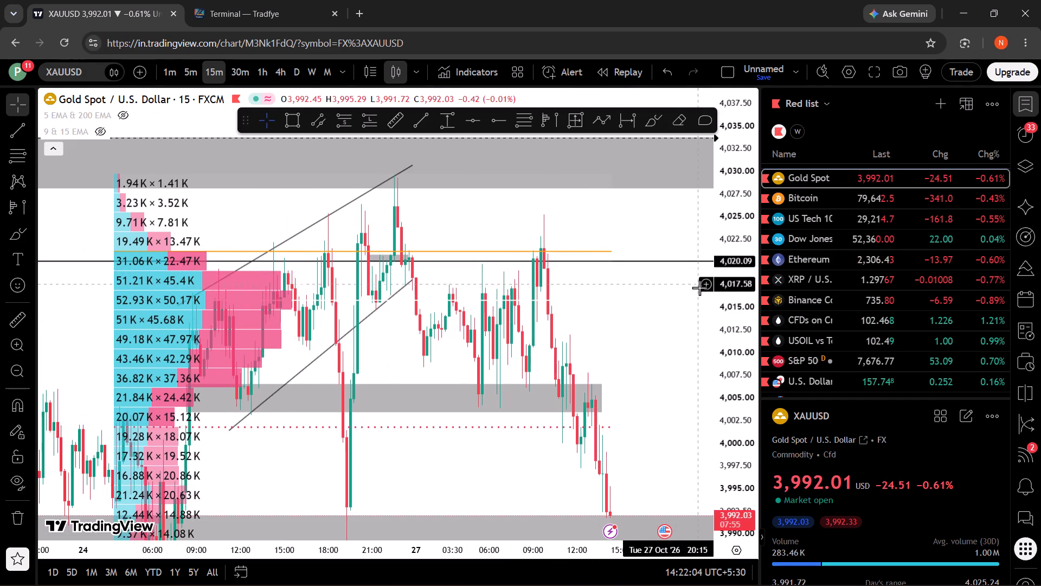
left_click_drag(740, 305, 740, 314)
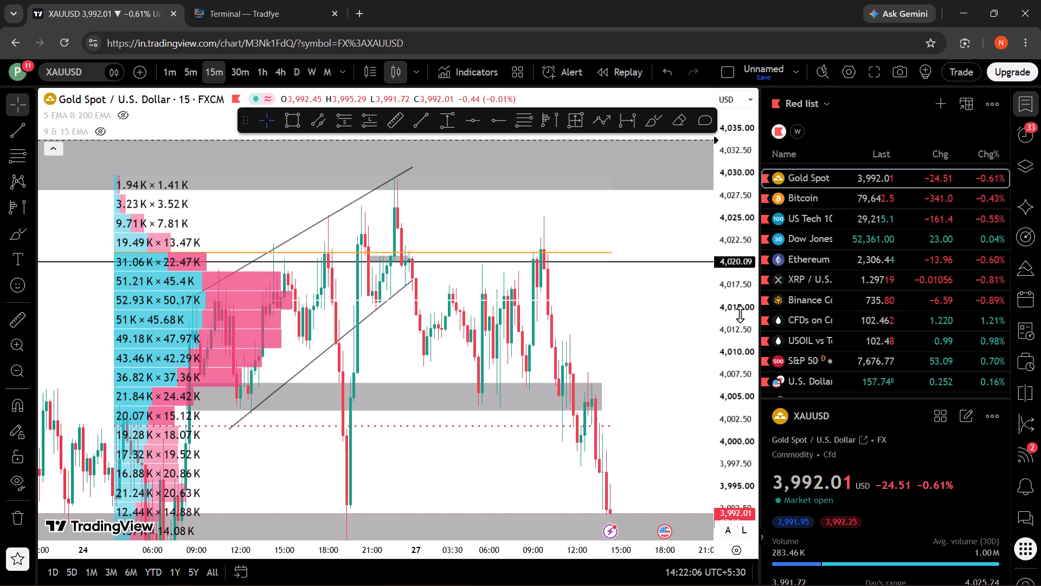
left_click_drag(740, 314, 734, 337)
left_click_drag(668, 348, 612, 327)
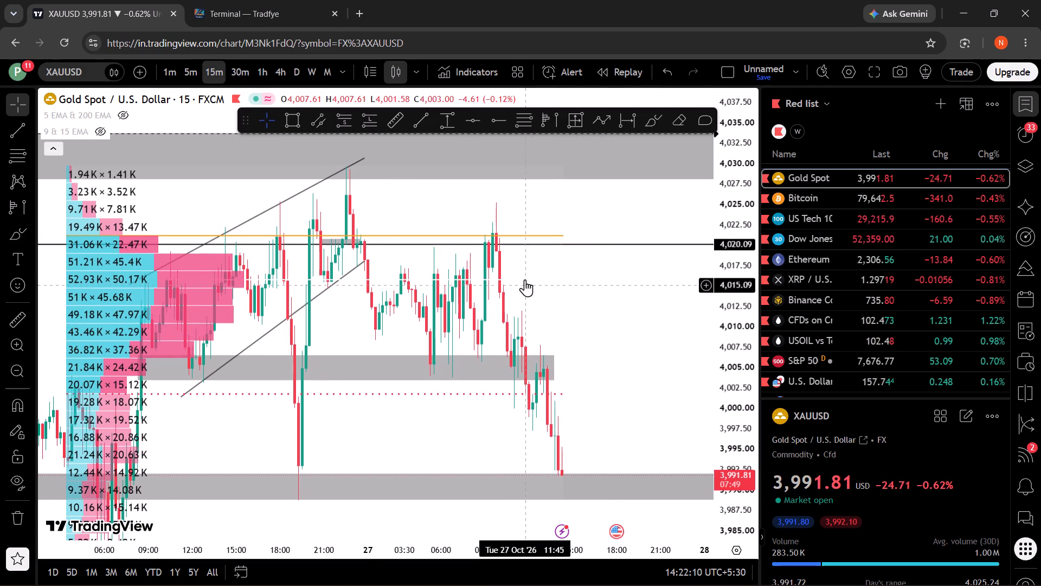
left_click_drag(539, 315, 541, 300)
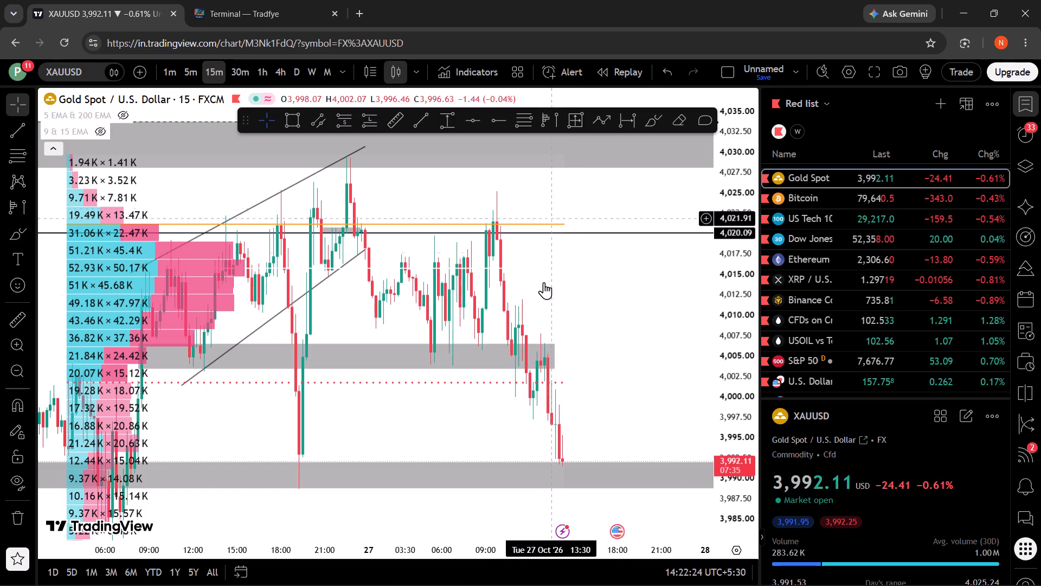
Measure the price move at the latest candles from about 4,001 down to about 3,990 in the grey zone, and clear the measurement.
left_click_drag(608, 359, 609, 271)
left_click_drag(436, 462, 486, 423)
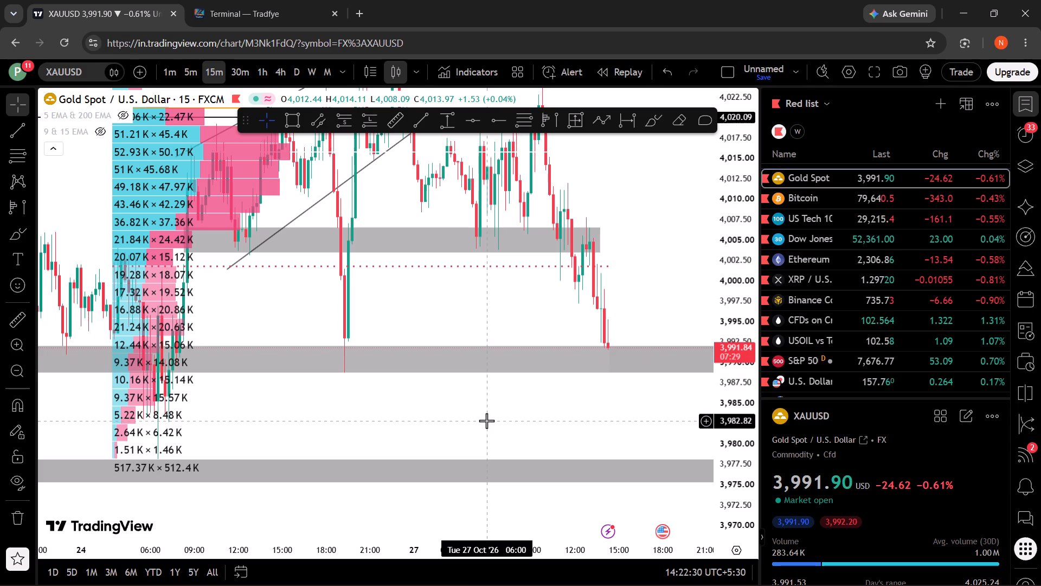
left_click(14, 314)
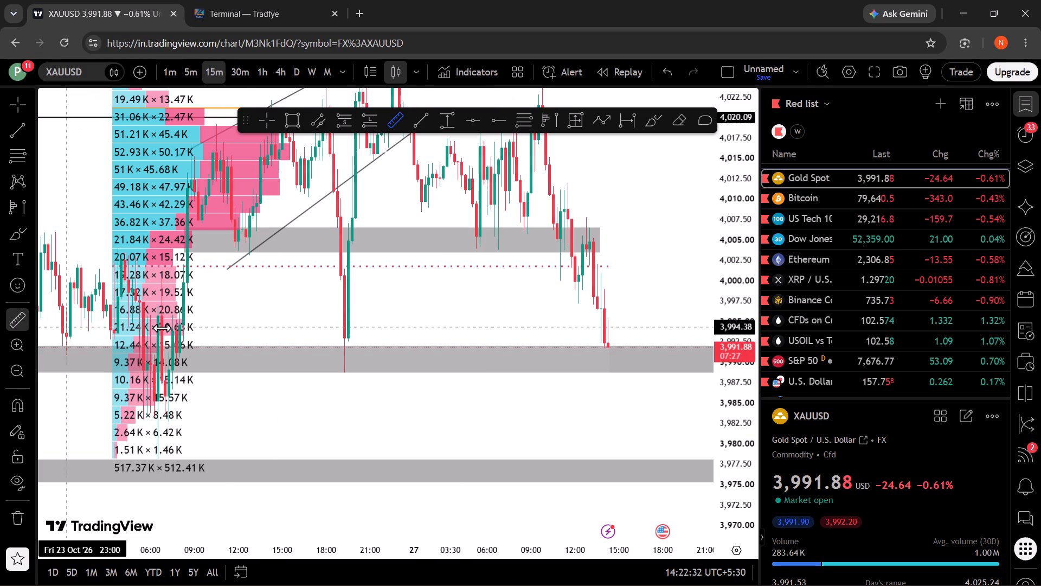
left_click(618, 271)
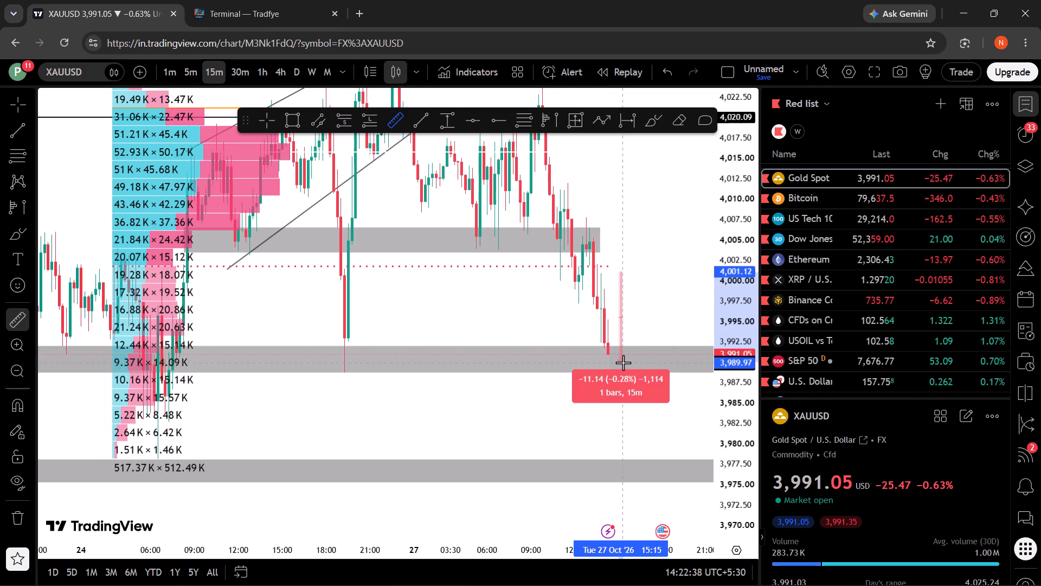
left_click(607, 364)
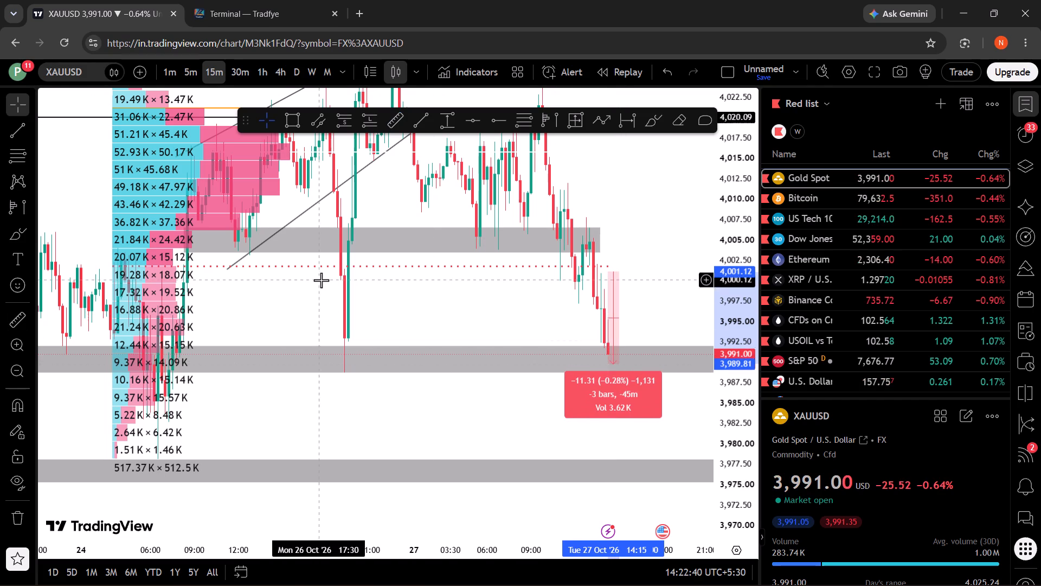
left_click(321, 280)
Show the hidden 9 & 15 EMA indicator on the 15-minute chart and focus on the latest October 27 candles.
left_click(102, 128)
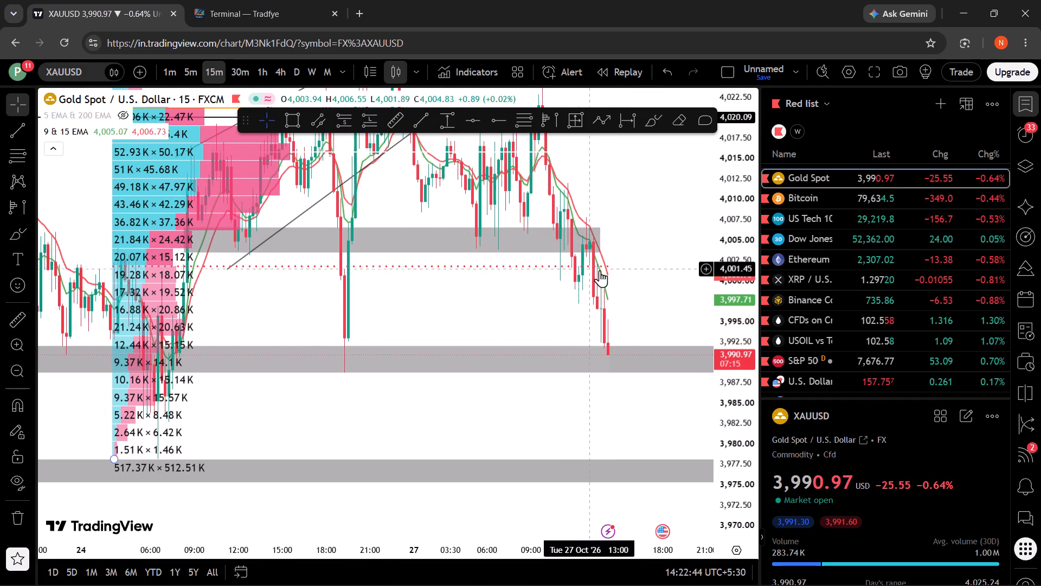
scroll(629, 294, "up", 7)
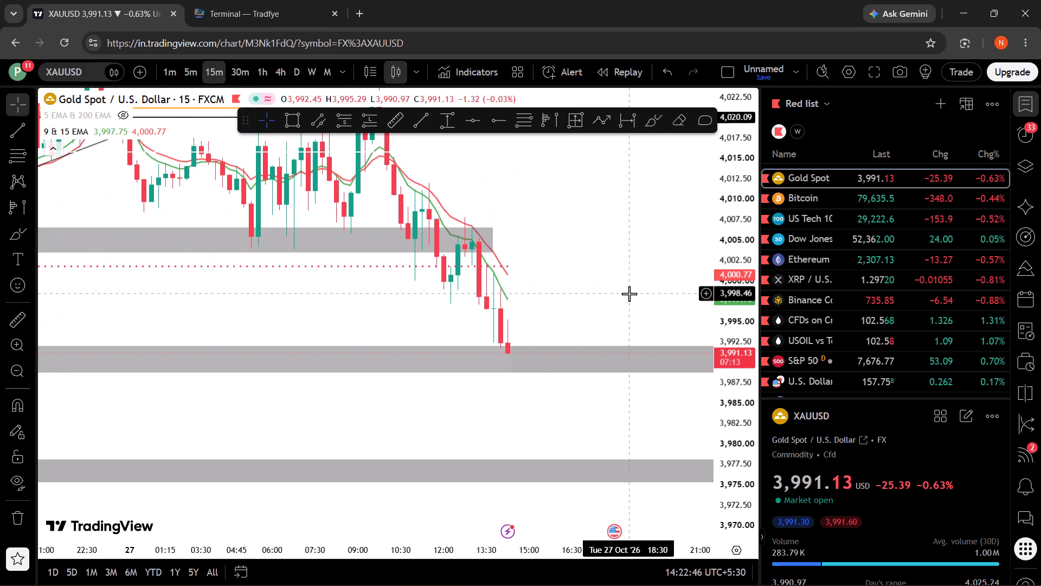
left_click_drag(605, 286, 622, 314)
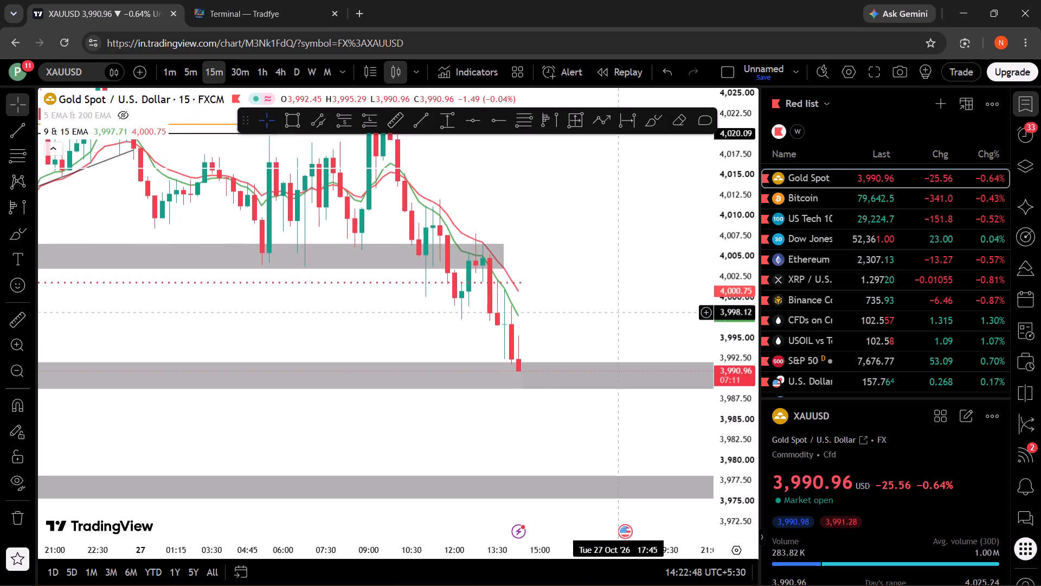
left_click_drag(622, 314, 635, 335)
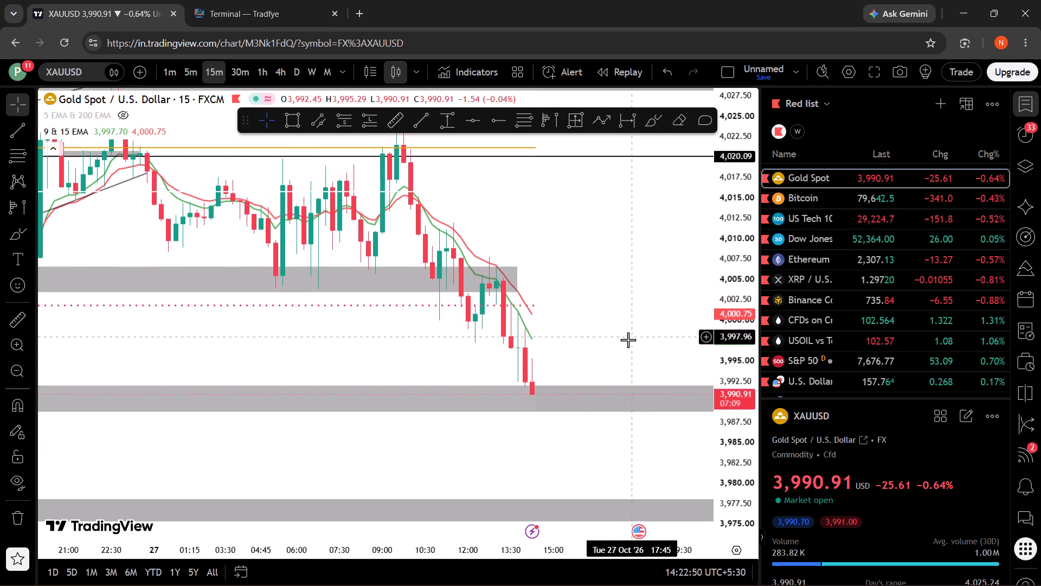
Examine the 15-minute price drop into the grey zone near 3,990 and the lower grey zone near 3,977.
left_click_drag(563, 337, 611, 372)
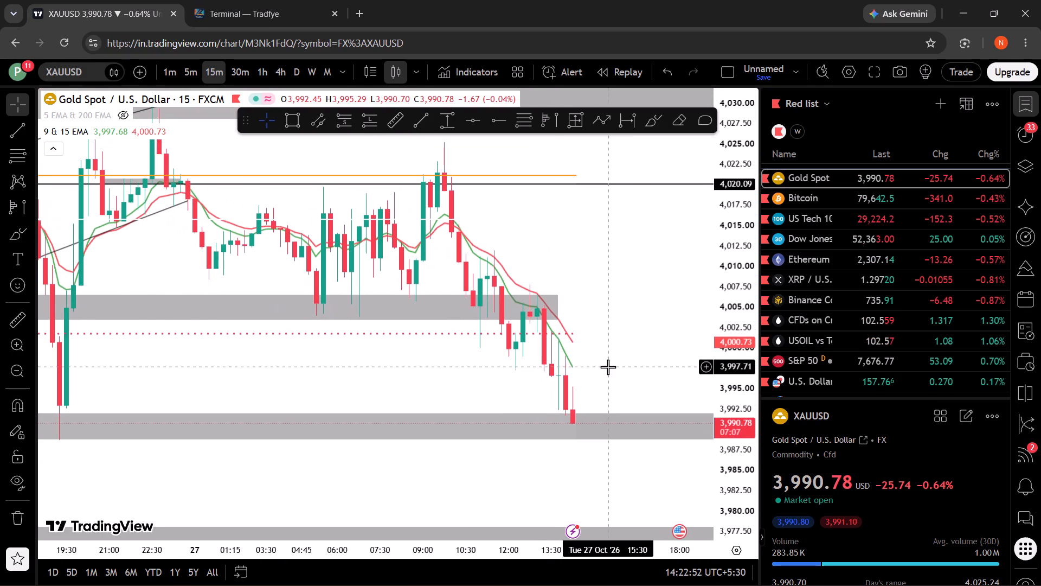
scroll(608, 367, "down", 5)
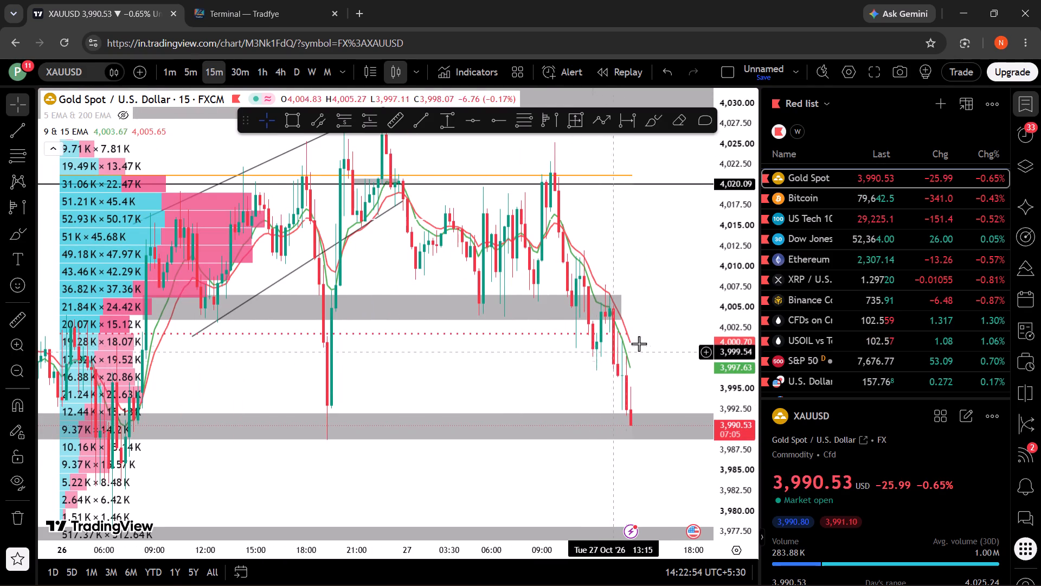
left_click_drag(659, 367, 658, 267)
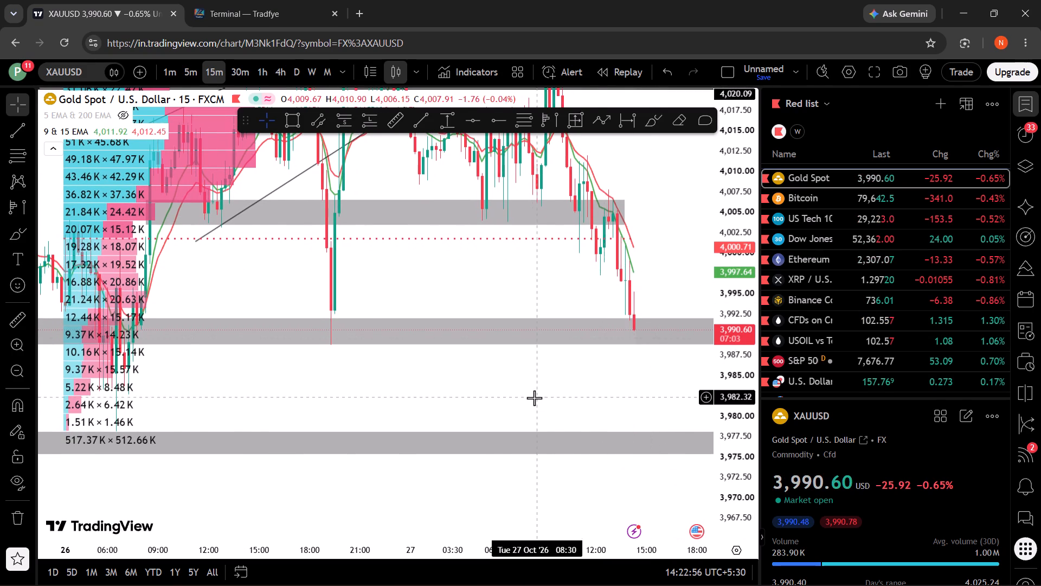
scroll(534, 398, "down", 3)
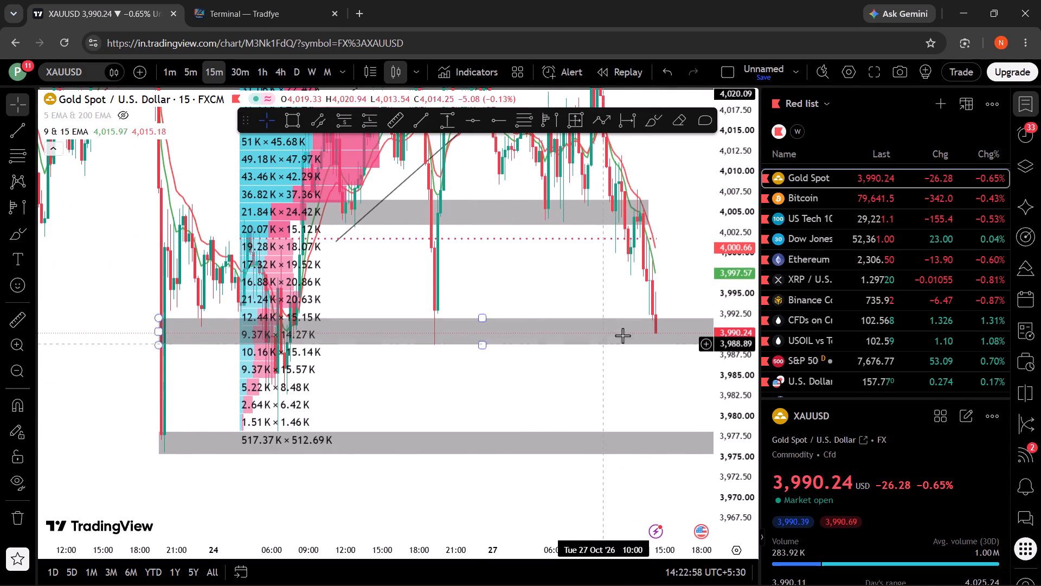
left_click(723, 288)
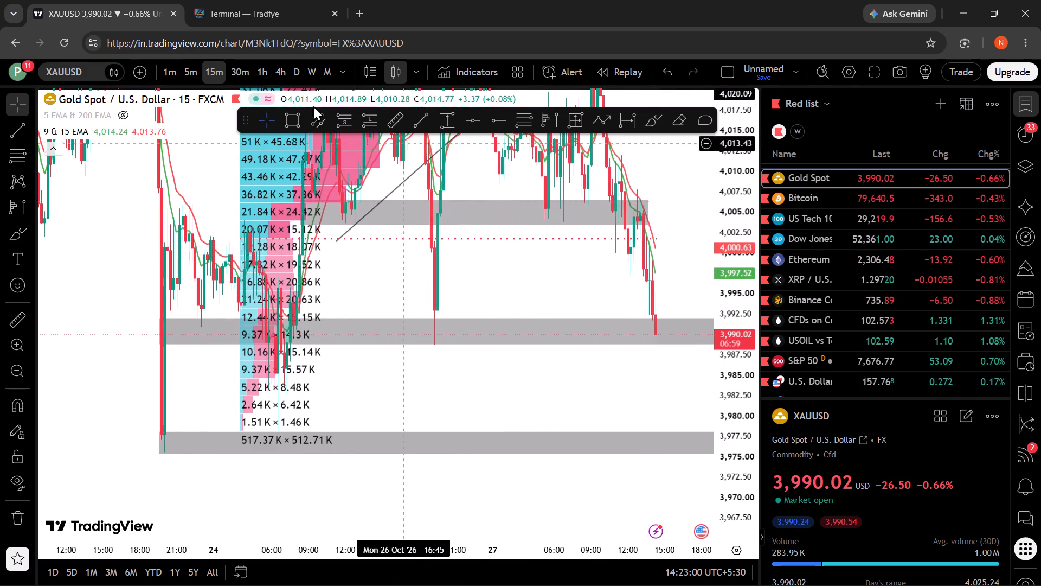
Switch the gold chart to the daily timeframe and bring the October 27 candle into view.
left_click(300, 73)
scroll(284, 412, "up", 2)
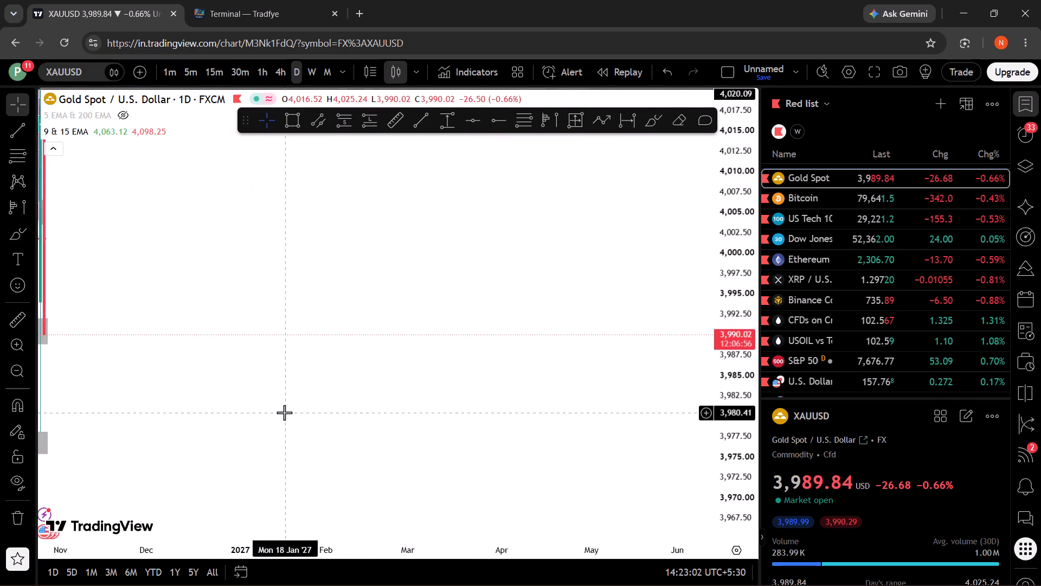
scroll(284, 412, "up", 20)
scroll(284, 412, "up", 6)
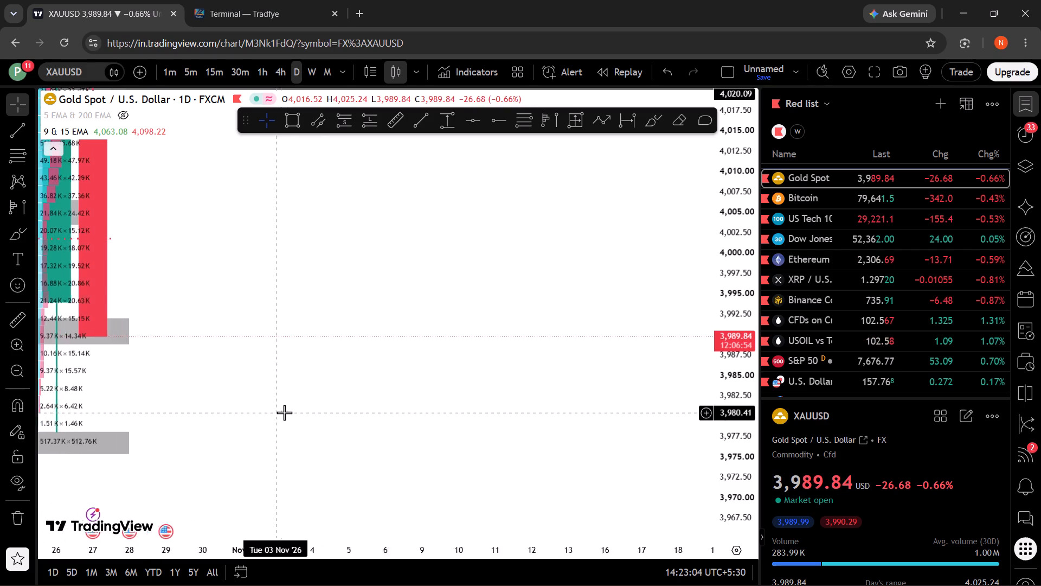
scroll(284, 412, "up", 7)
left_click_drag(284, 412, 385, 356)
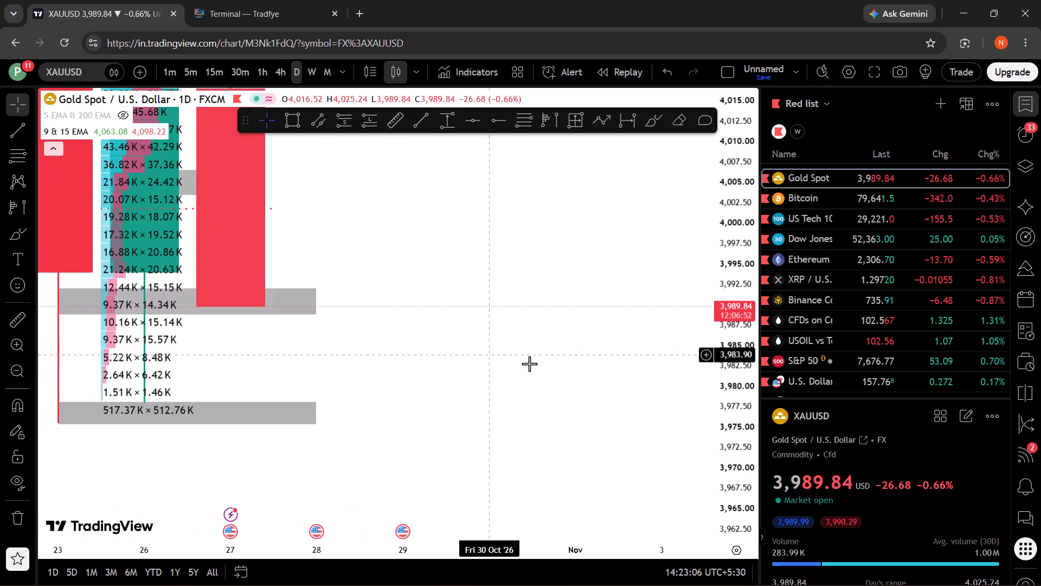
Place a horizontal line at the low of the October 27 daily candle, at 3,989.15.
left_click_drag(731, 482, 728, 396)
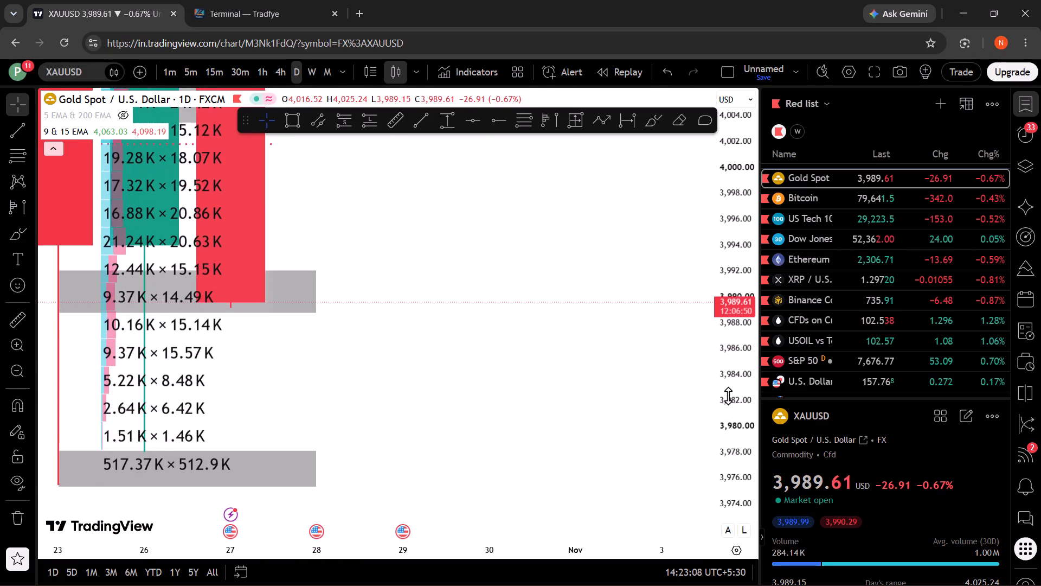
left_click_drag(728, 396, 710, 256)
left_click_drag(567, 431, 609, 297)
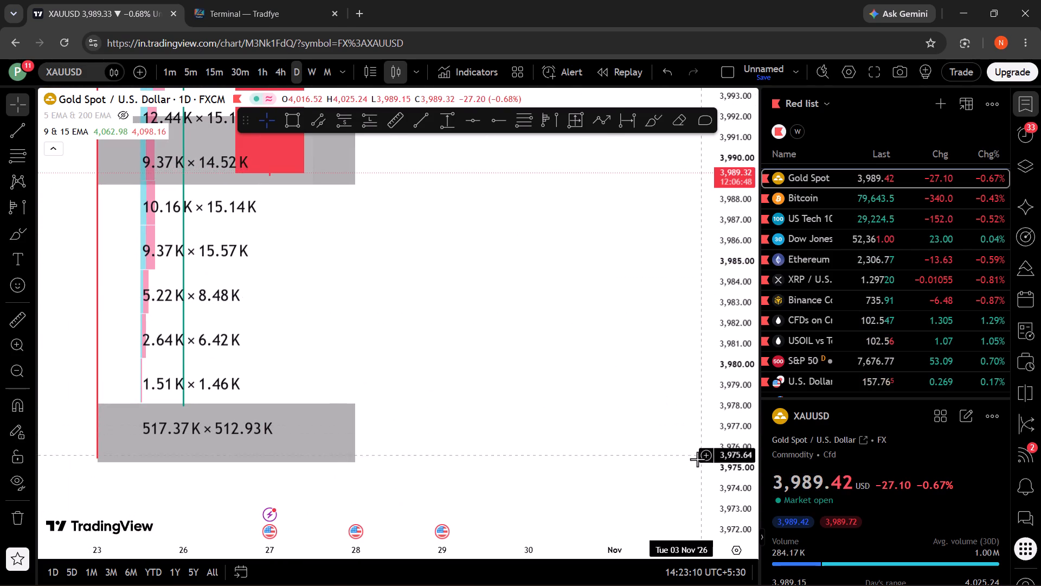
left_click_drag(728, 458, 695, 290)
left_click_drag(524, 294, 575, 523)
scroll(534, 445, "up", 5)
left_click_drag(719, 490, 675, 255)
left_click_drag(472, 313, 513, 558)
left_click_drag(711, 498, 712, 437)
left_click_drag(737, 480, 715, 367)
left_click_drag(568, 316, 606, 553)
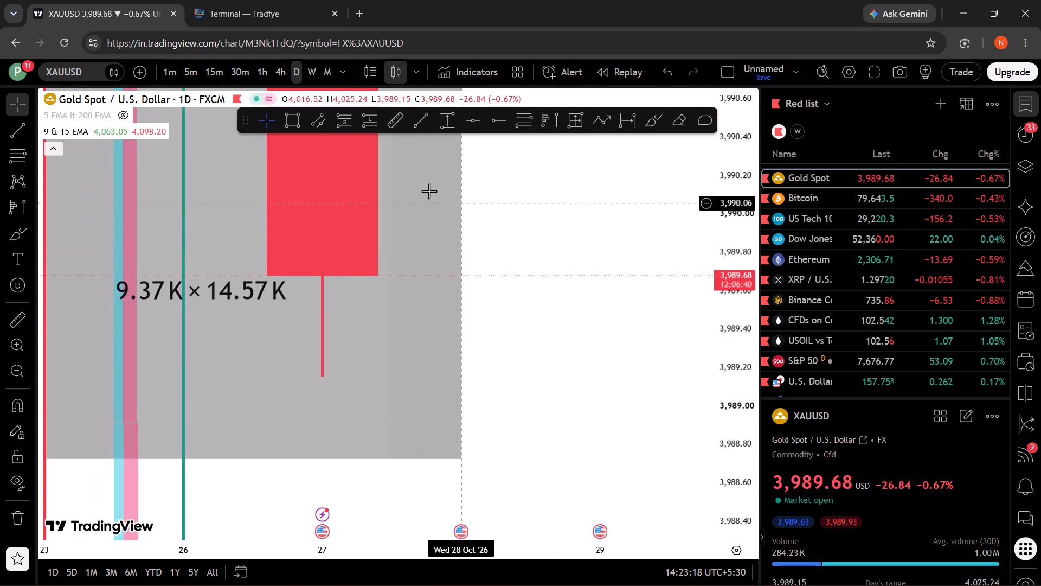
left_click(474, 125)
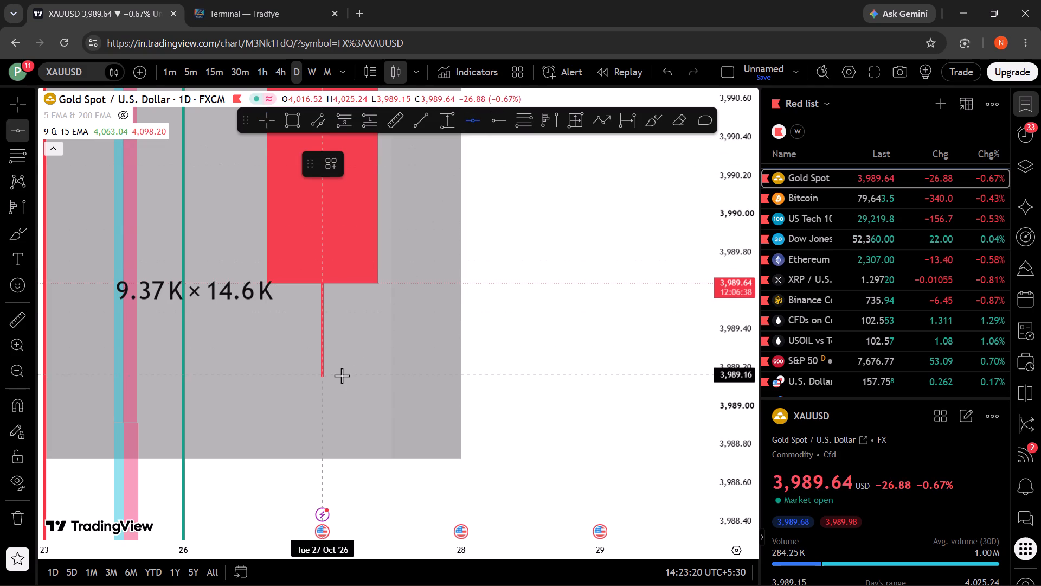
left_click(336, 378)
left_click(504, 417)
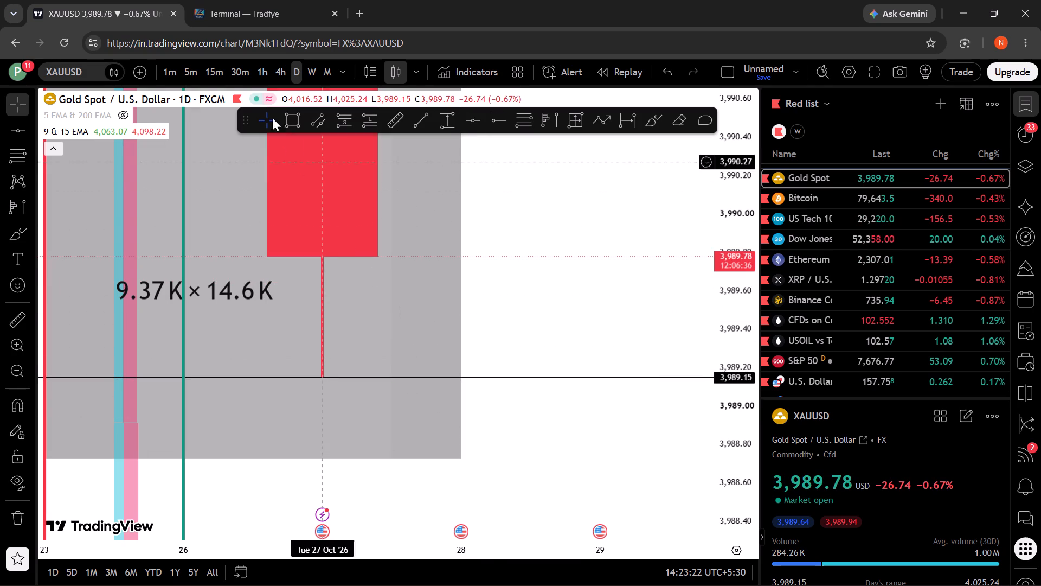
Switch the gold chart back to the 15-minute timeframe, reset the chart view and frame the latest candles.
left_click(210, 80)
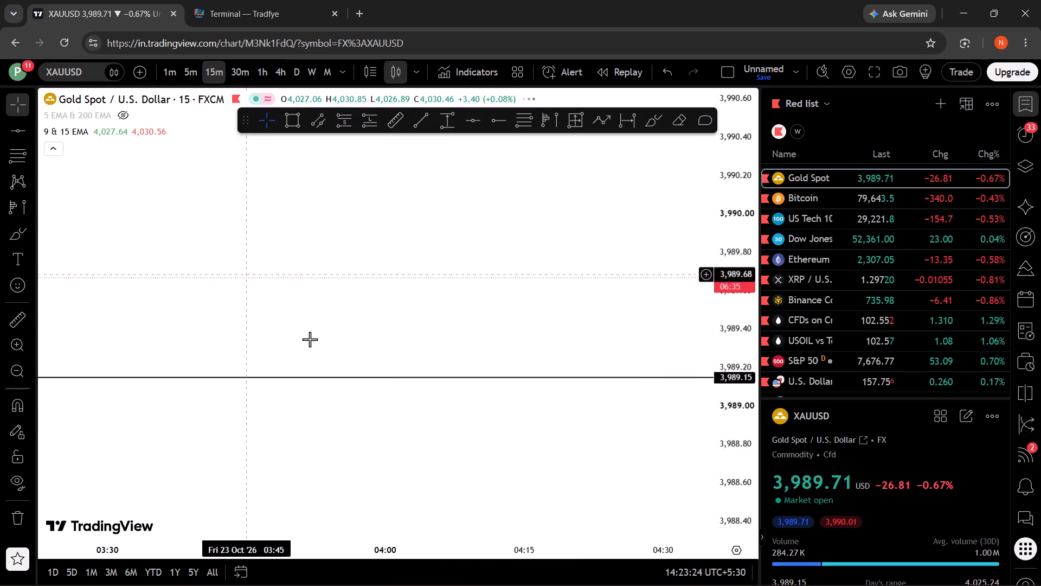
left_click(439, 508)
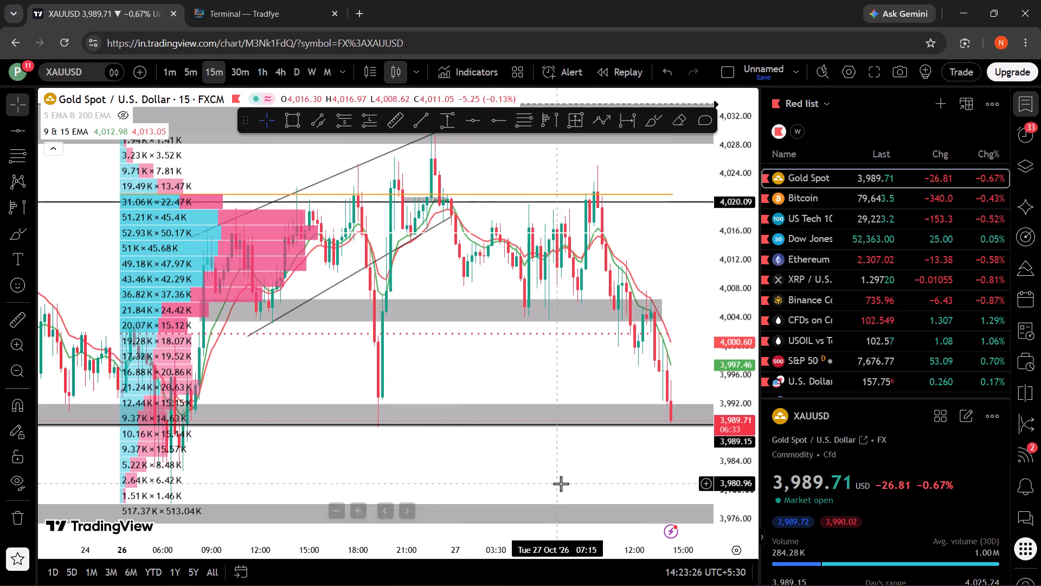
left_click_drag(538, 487, 521, 488)
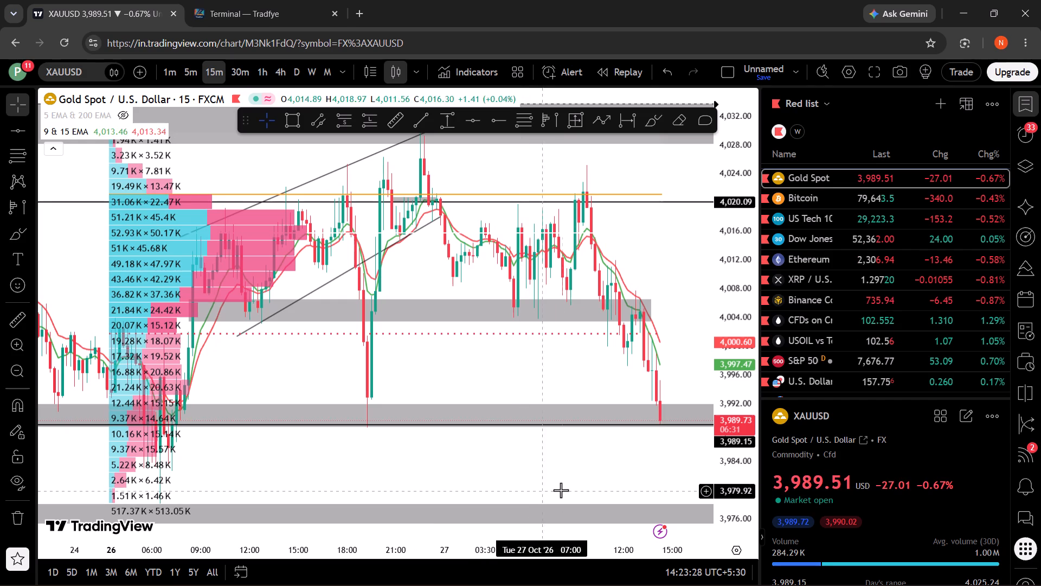
left_click_drag(723, 503, 708, 449)
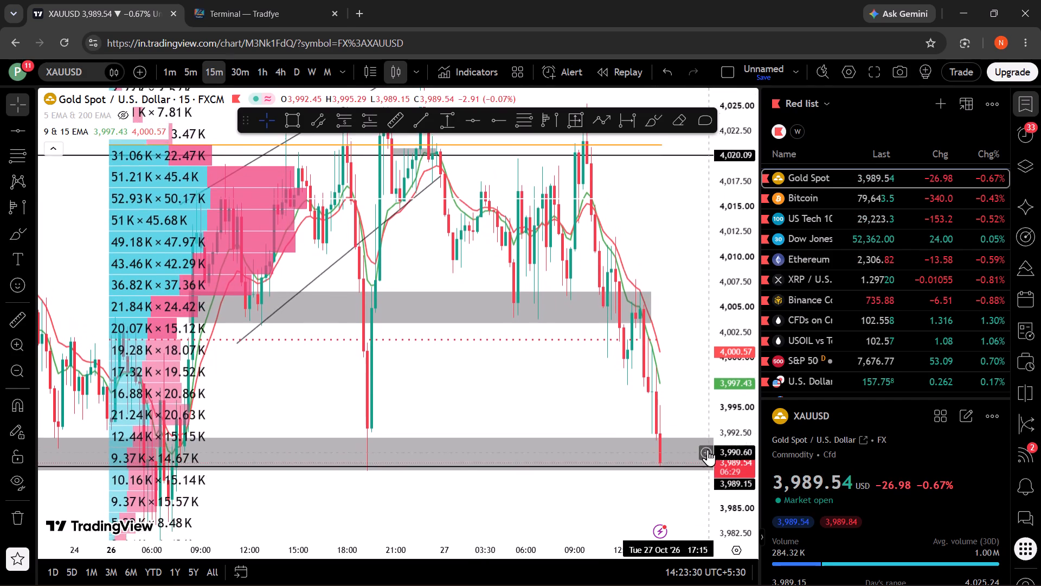
left_click_drag(708, 449, 706, 445)
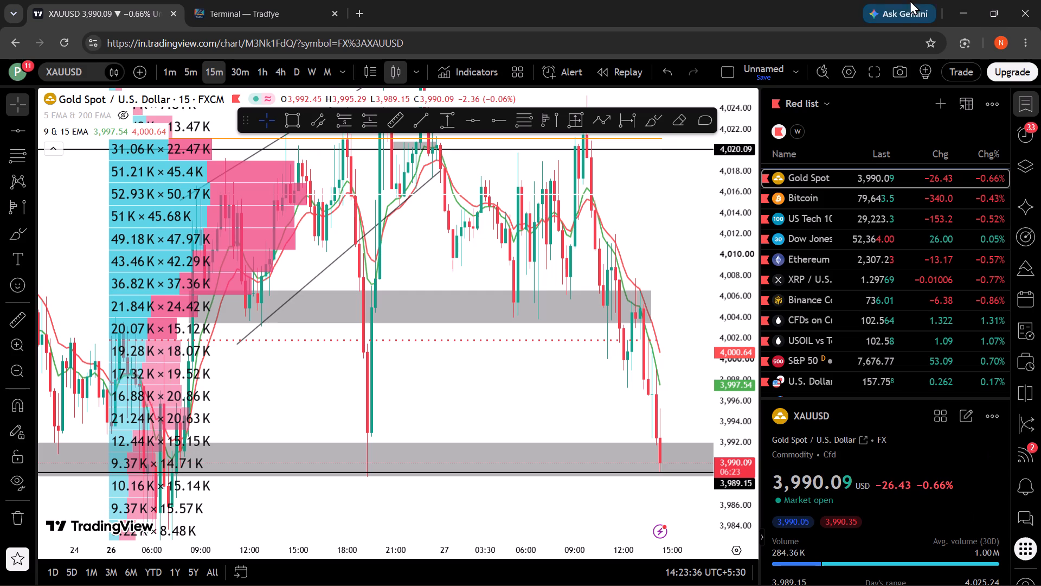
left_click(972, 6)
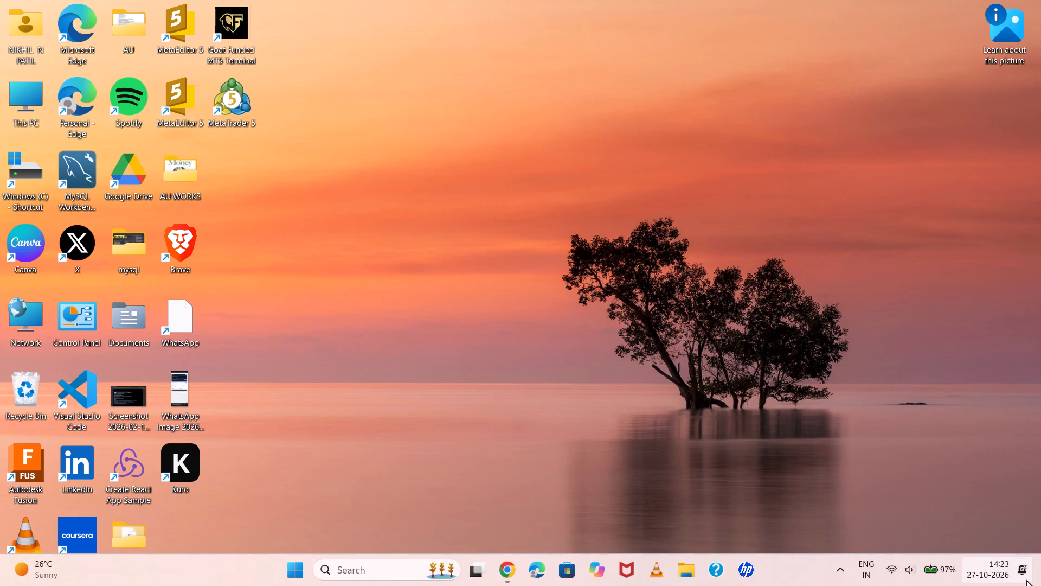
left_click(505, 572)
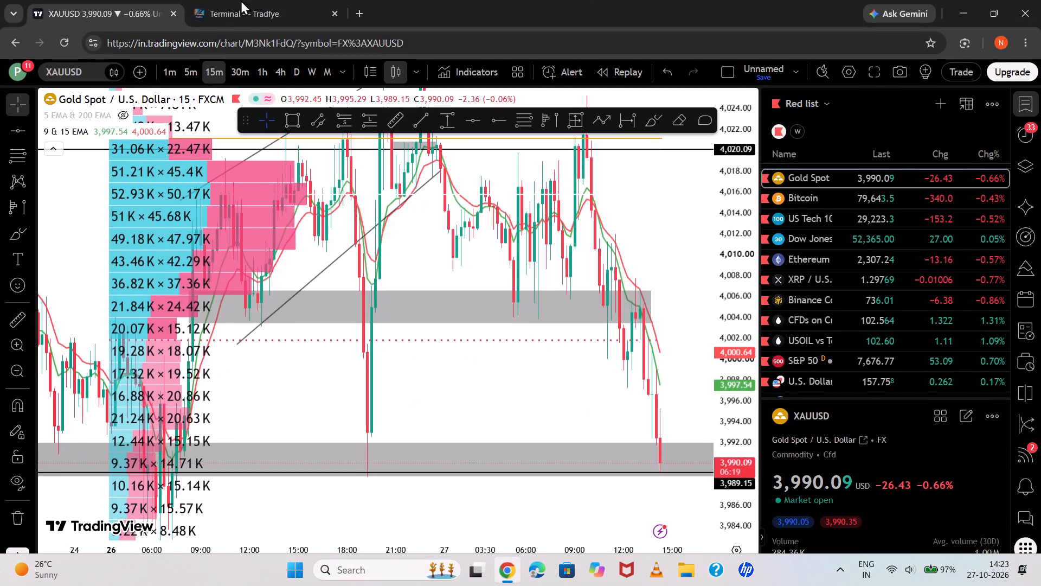
Examine the latest 15-minute candles against the 3,989.15 line and the grey zones near 3,990 and 3,977.
scroll(625, 435, "up", 7)
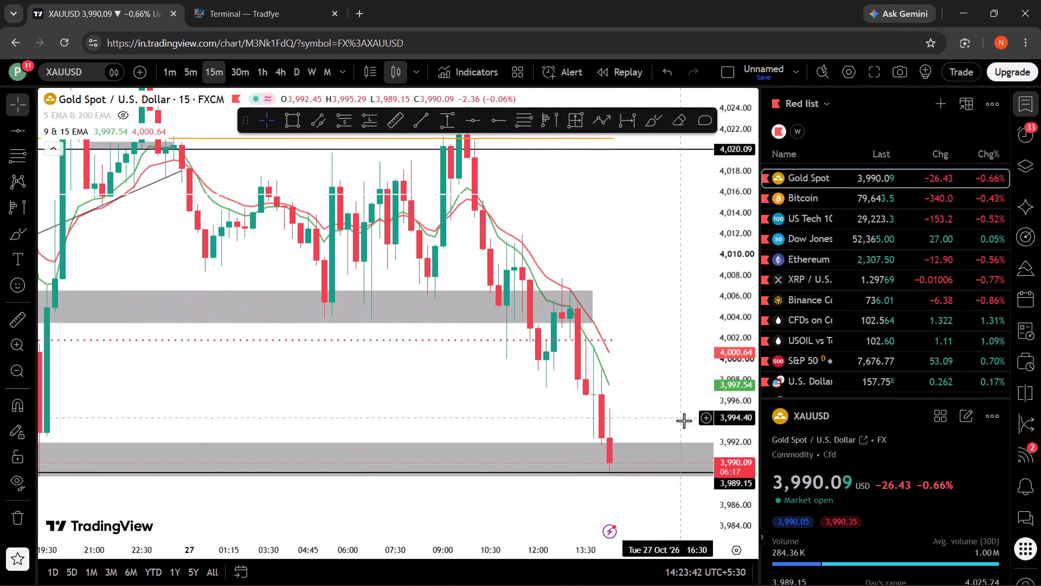
left_click_drag(745, 505, 742, 453)
left_click_drag(695, 454, 691, 443)
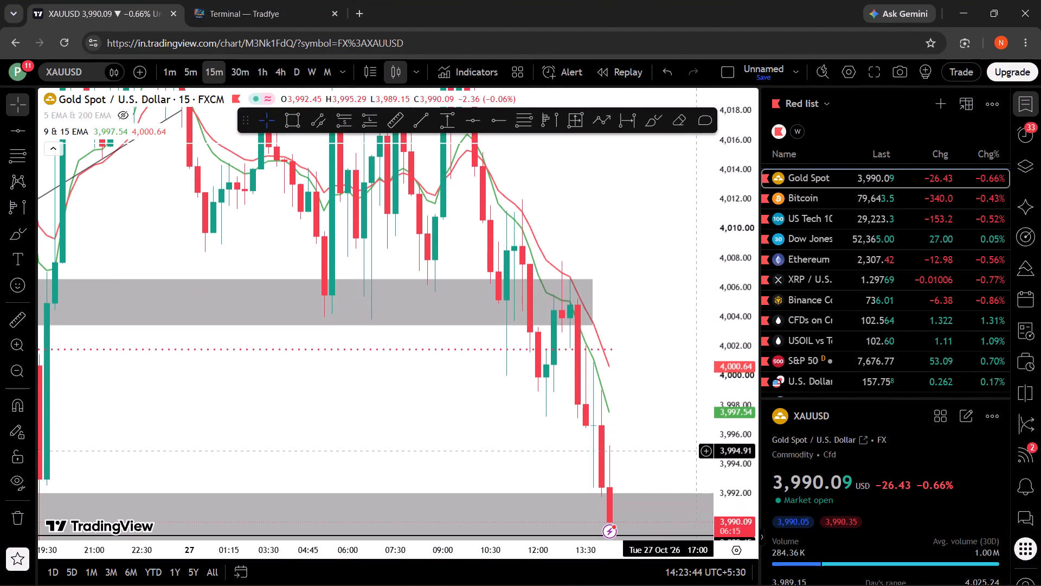
left_click_drag(691, 443, 673, 240)
scroll(624, 404, "down", 2)
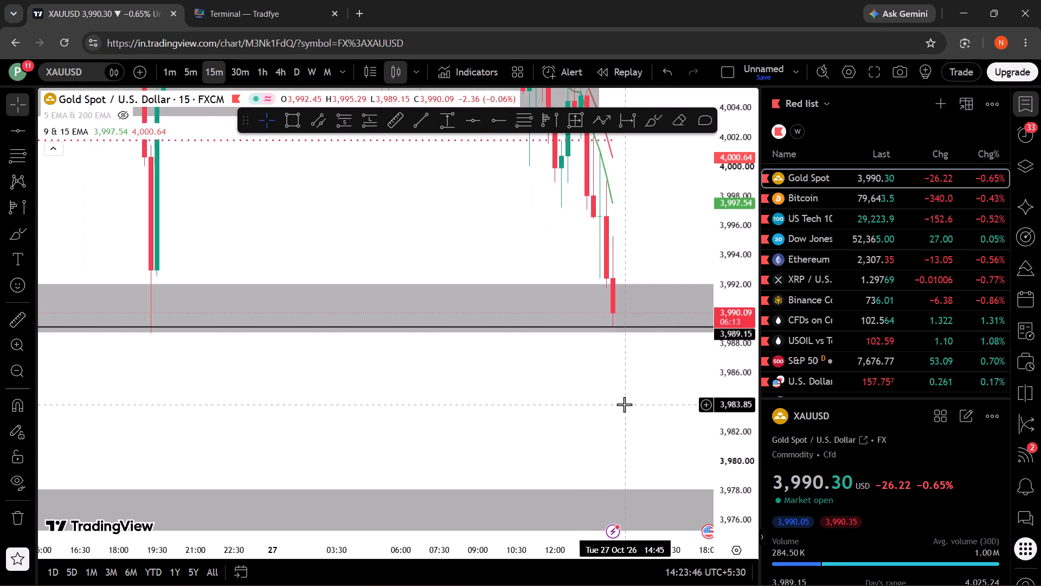
scroll(624, 404, "down", 2)
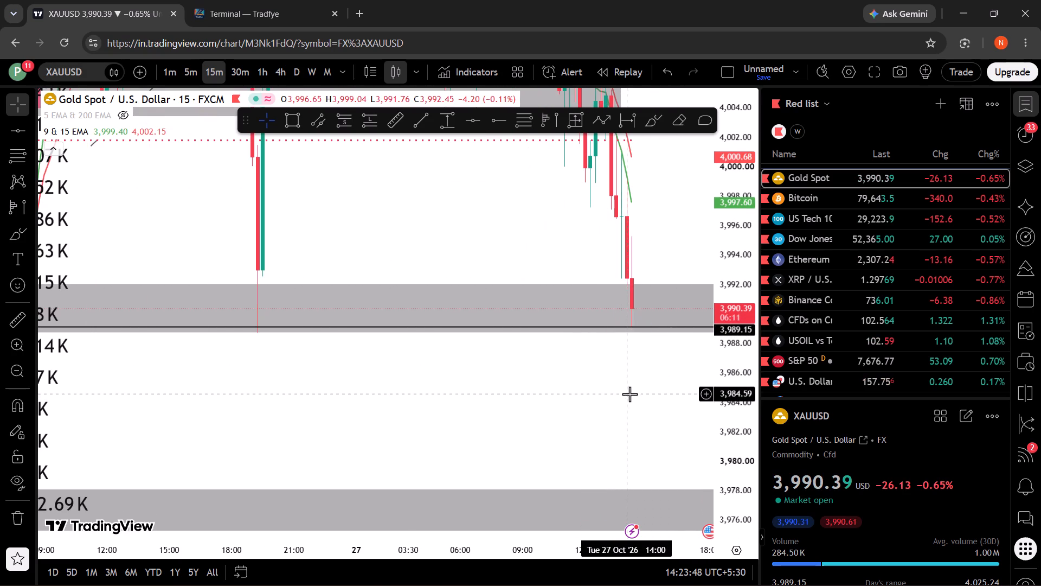
left_click_drag(721, 410, 723, 339)
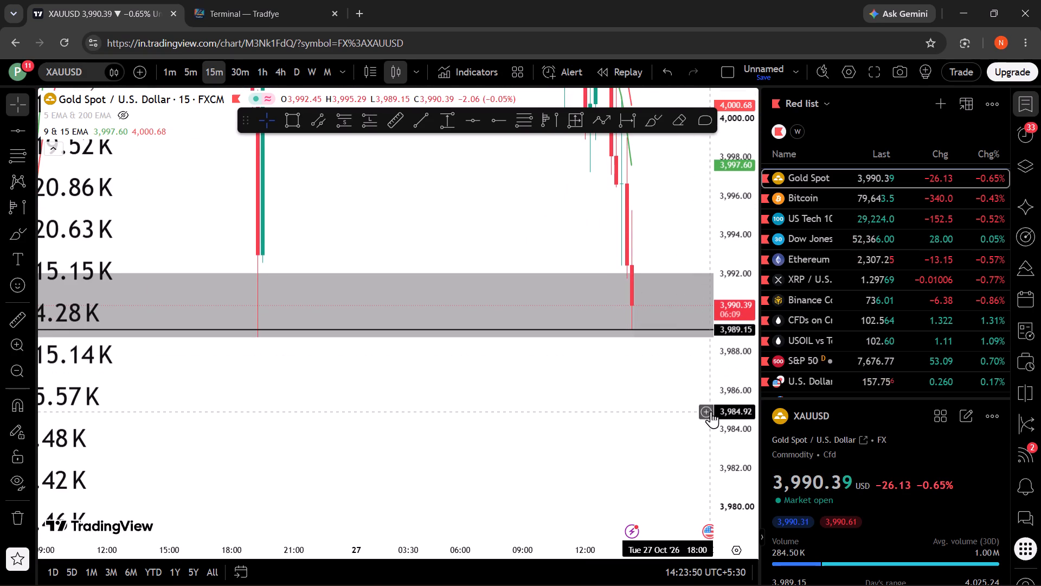
left_click_drag(712, 408, 724, 257)
left_click_drag(733, 450, 749, 294)
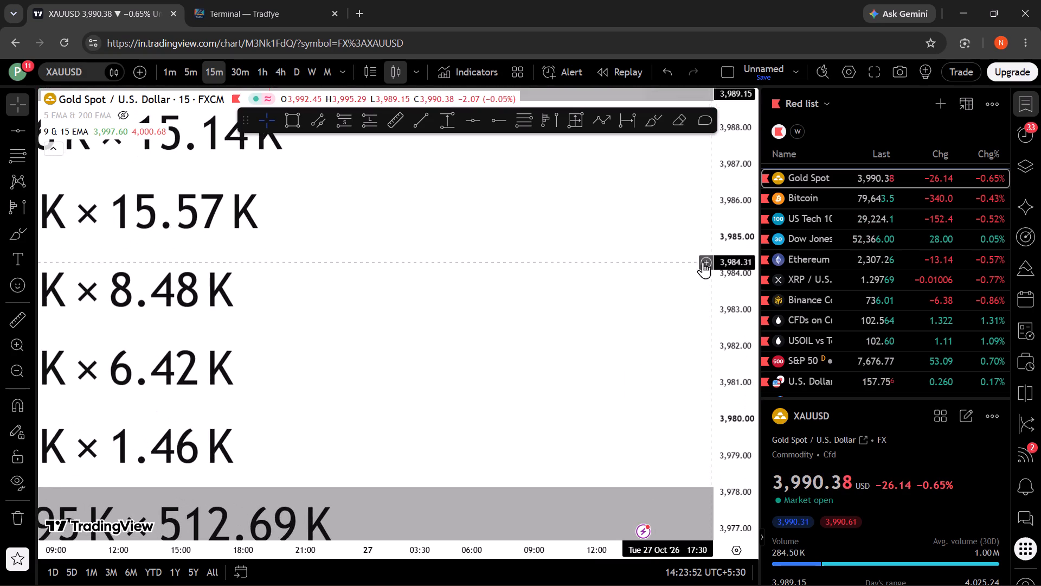
left_click_drag(660, 307, 577, 582)
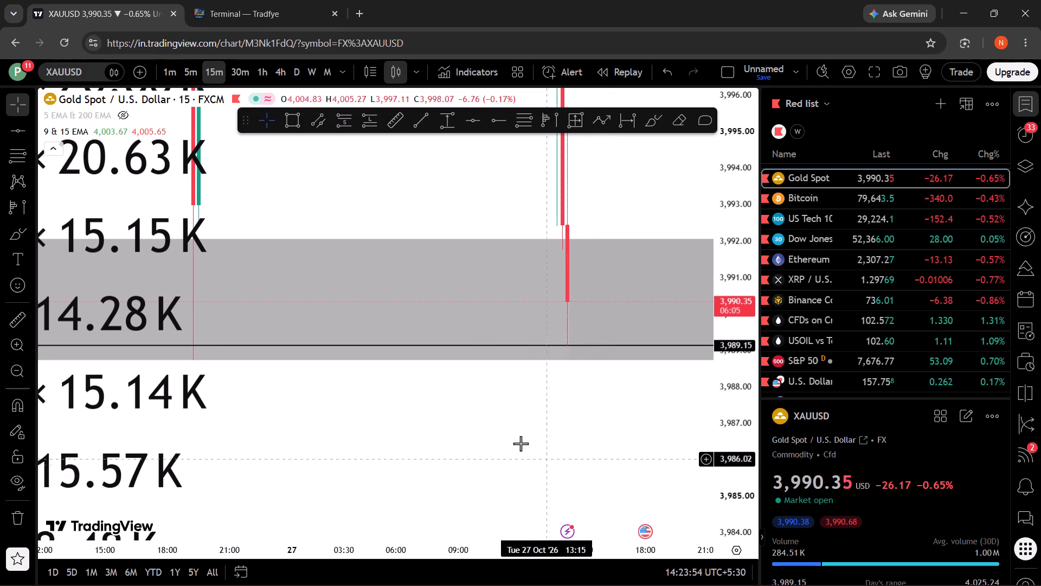
Zoom in on the latest candle's low and check its alignment with the 3,989.15 horizontal line.
left_click(11, 355)
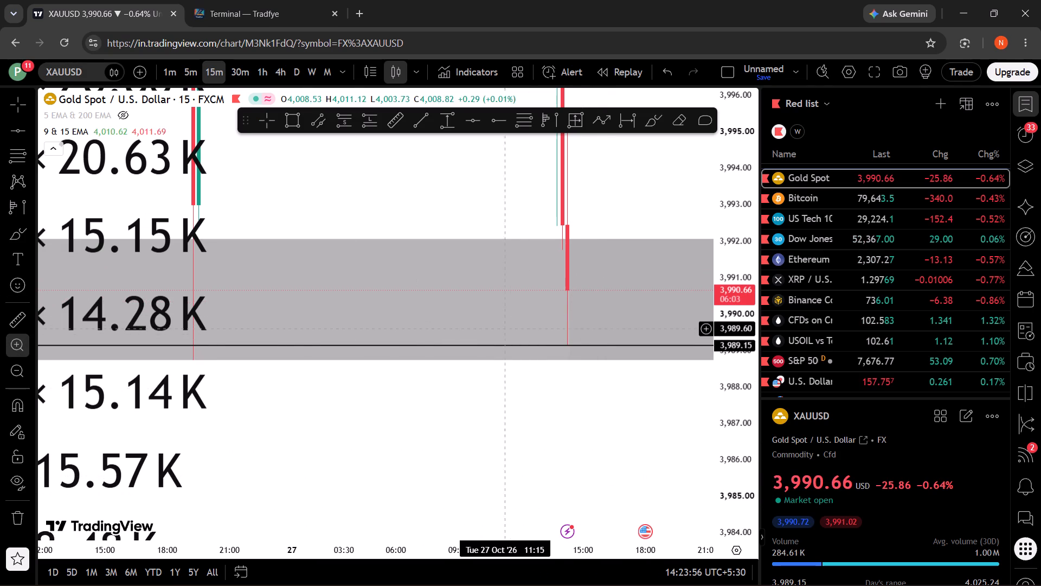
left_click_drag(539, 319, 605, 366)
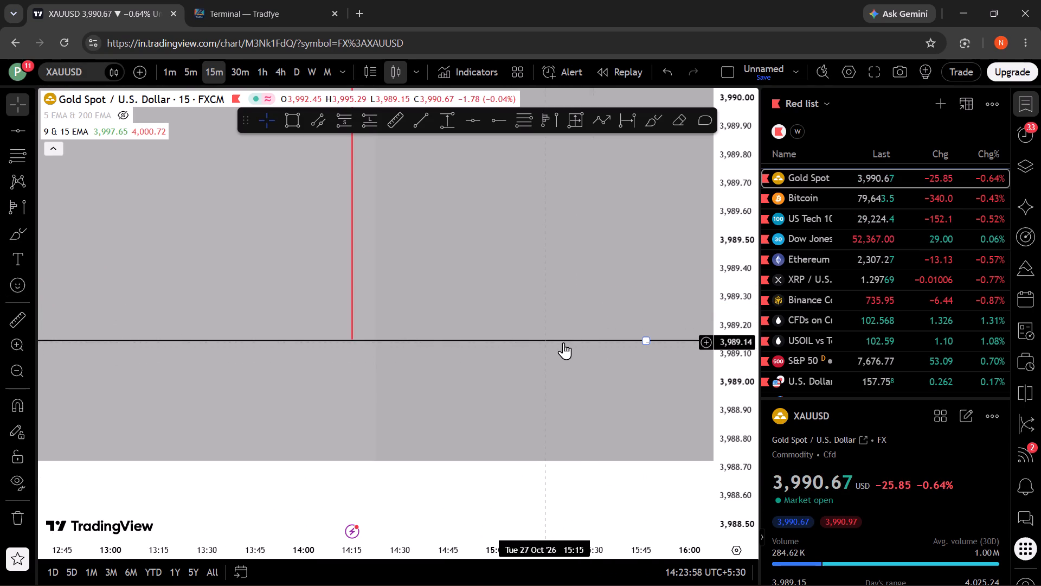
left_click(563, 342)
left_click(632, 492)
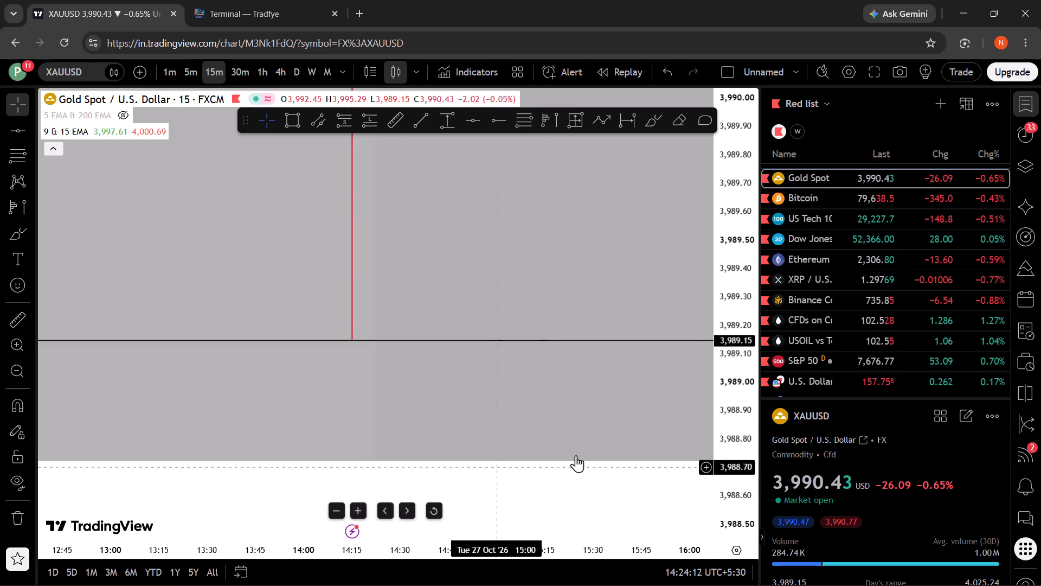
Reset the chart view and examine the 15-minute price action against the volume profile, the 3,989.15 line and the grey zones.
left_click_drag(730, 381, 706, 545)
scroll(589, 460, "down", 4)
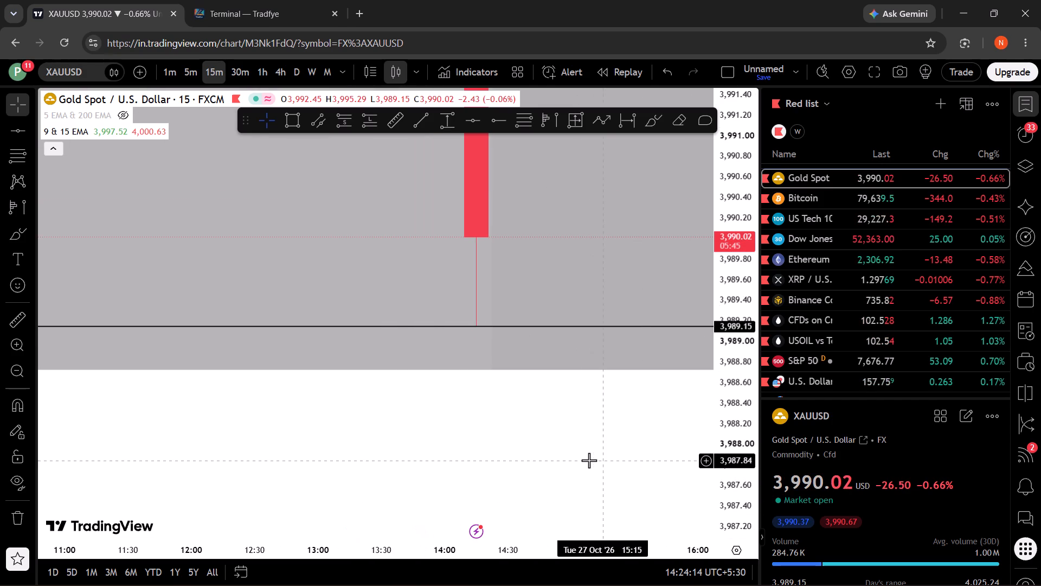
left_click(436, 508)
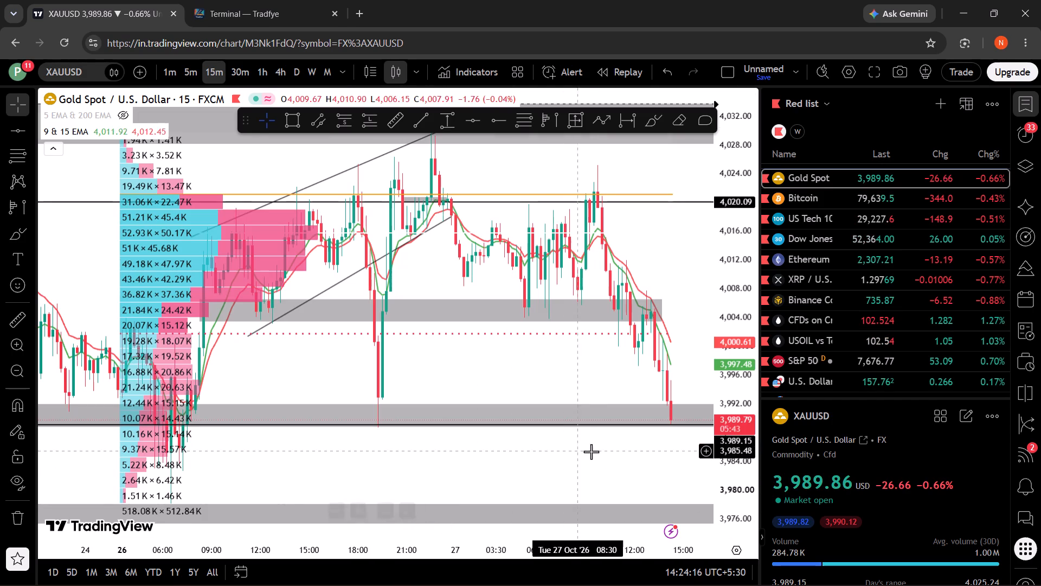
left_click_drag(602, 458, 602, 446)
left_click_drag(722, 441, 719, 468)
left_click_drag(679, 461, 692, 415)
scroll(665, 421, "down", 4)
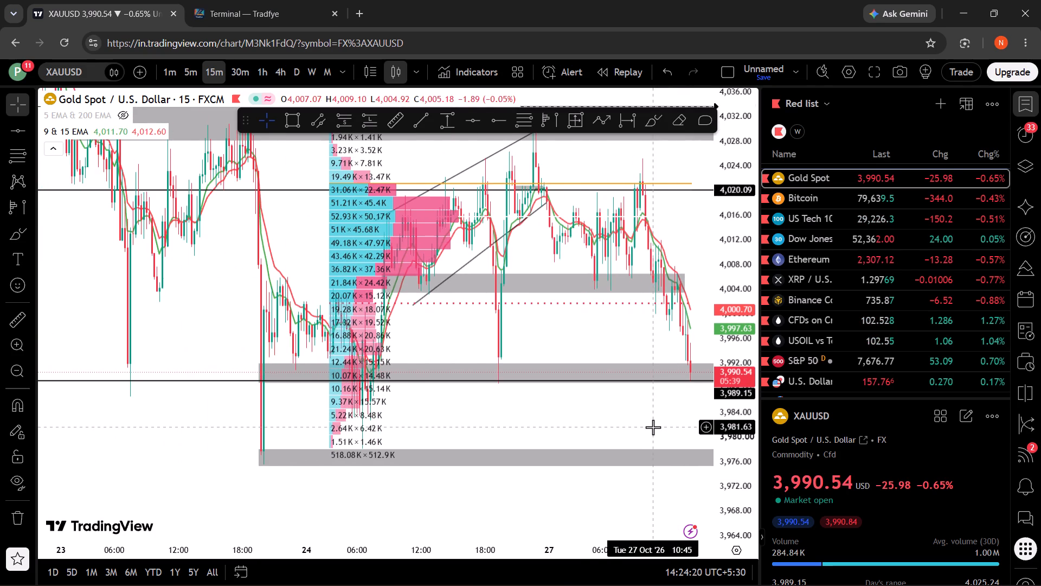
scroll(653, 427, "up", 3)
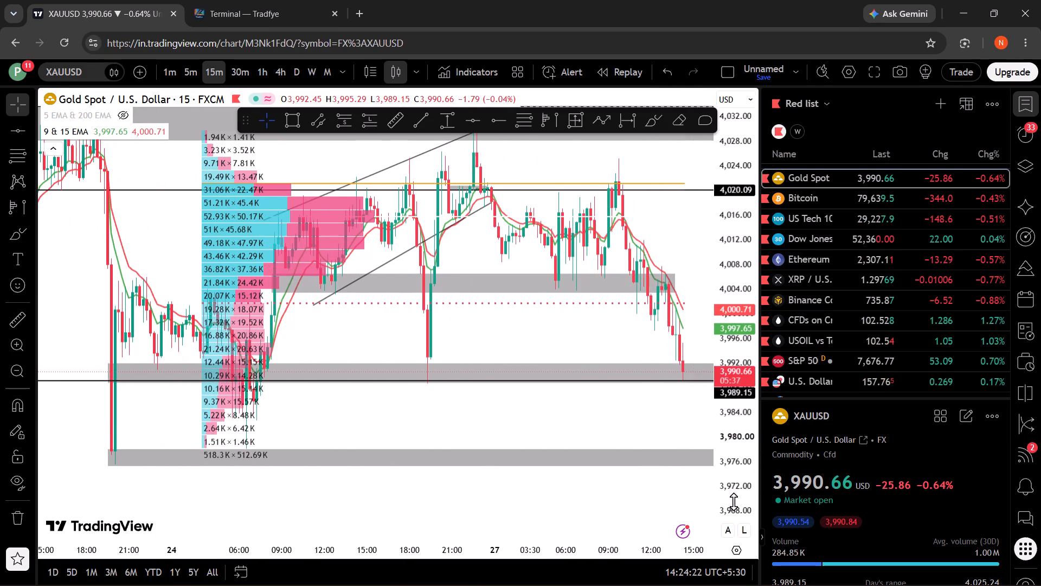
left_click_drag(735, 498, 731, 457)
left_click_drag(694, 458, 674, 475)
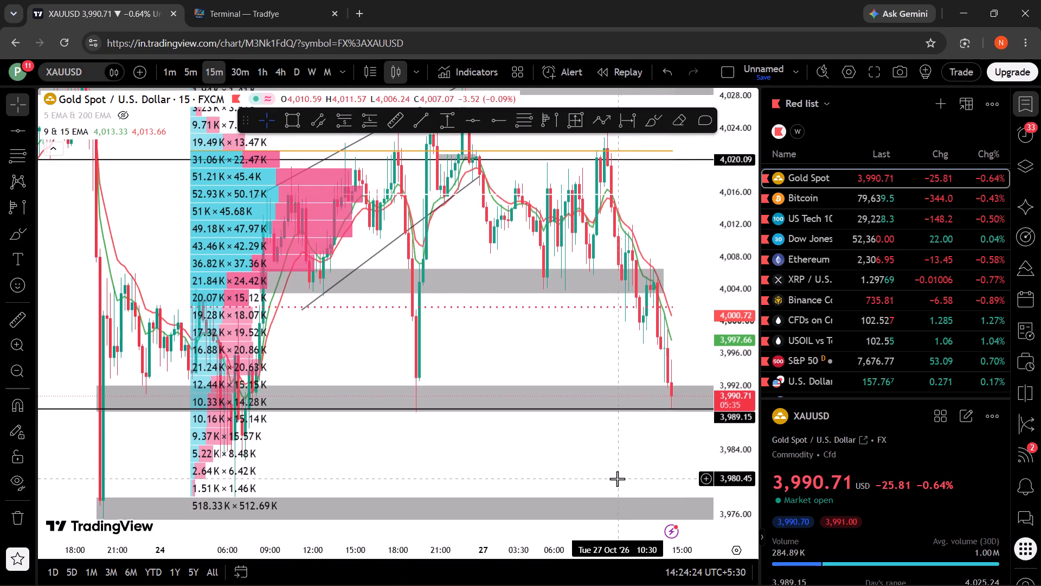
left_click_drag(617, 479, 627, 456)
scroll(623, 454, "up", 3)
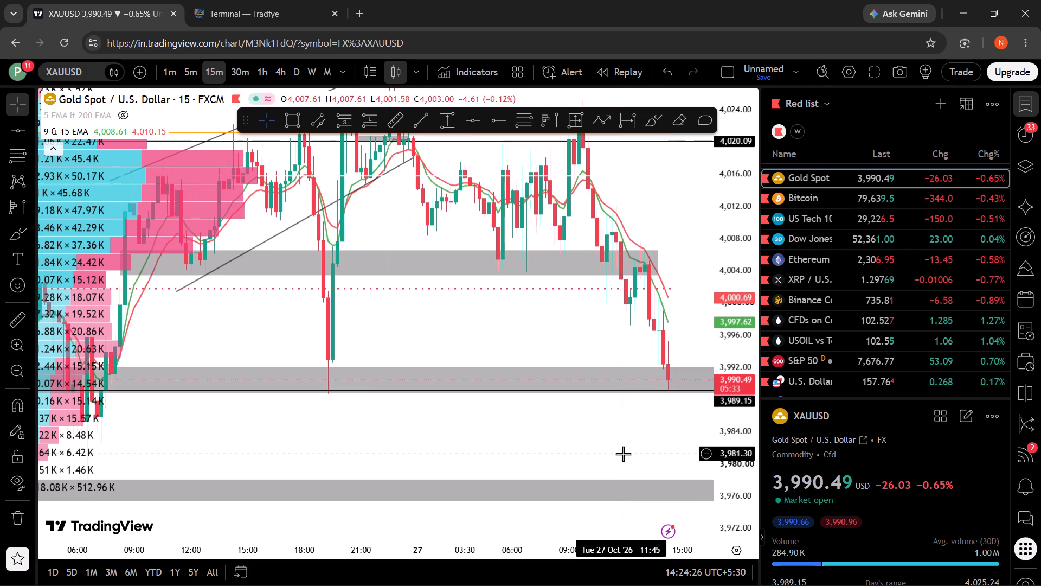
Switch to the Tradfye terminal and examine the XAUT/USDT whale bubbles, average lines and whale selling zones on the 5-minute Whales chart.
left_click(281, 20)
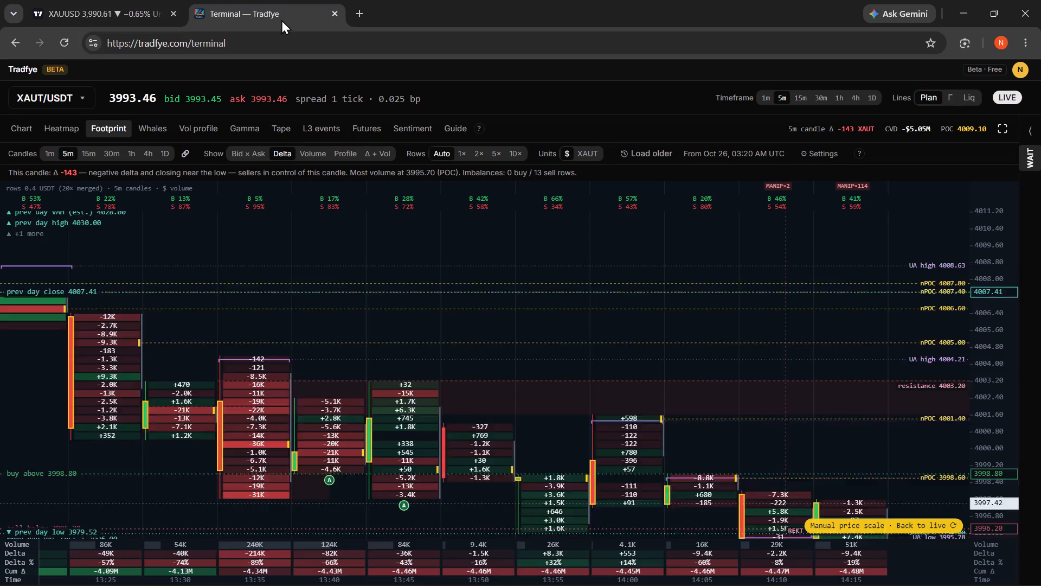
left_click(153, 135)
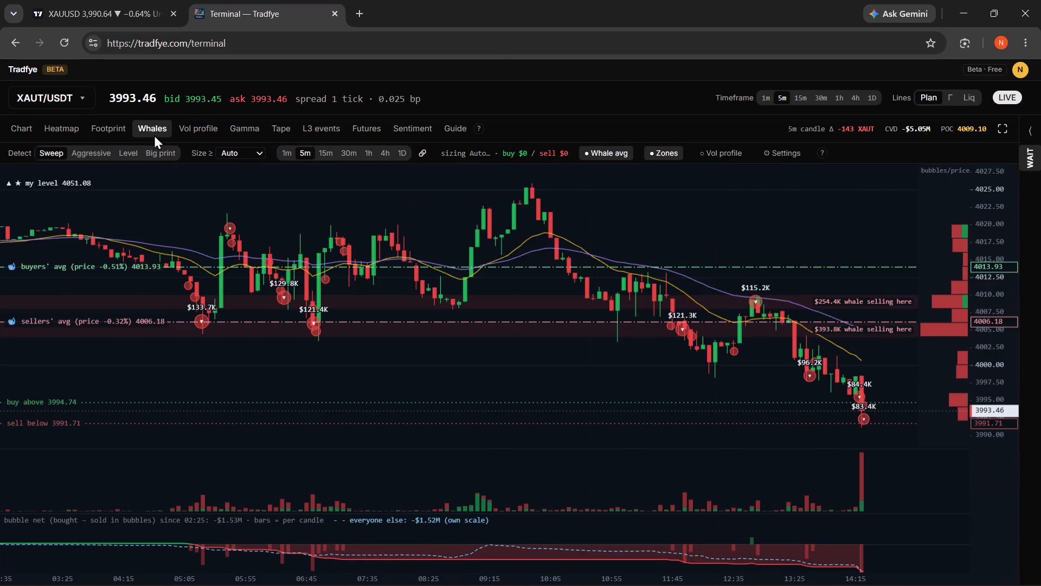
scroll(608, 295, "down", 2)
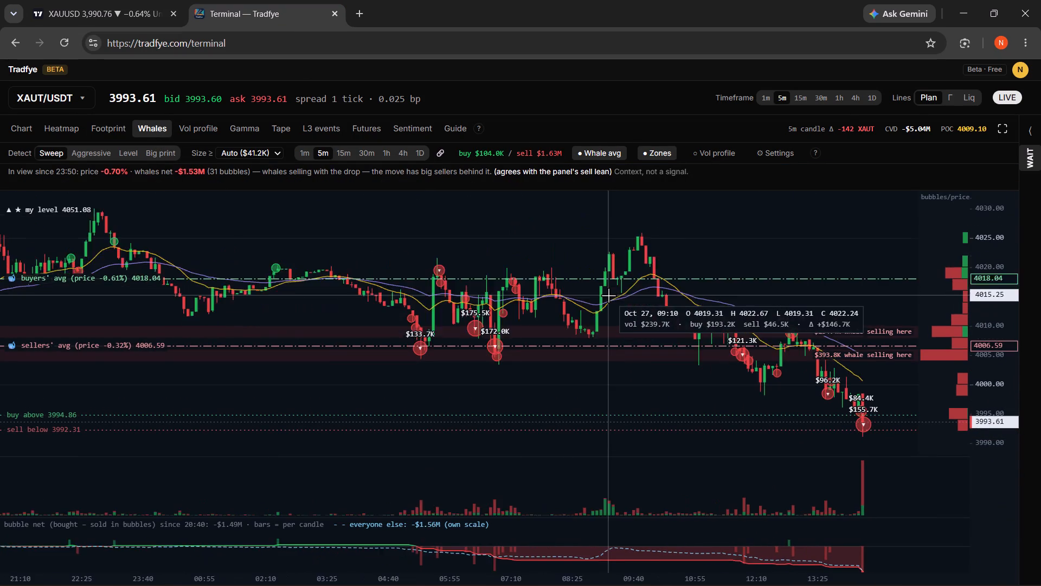
scroll(608, 295, "down", 1)
scroll(608, 295, "up", 10)
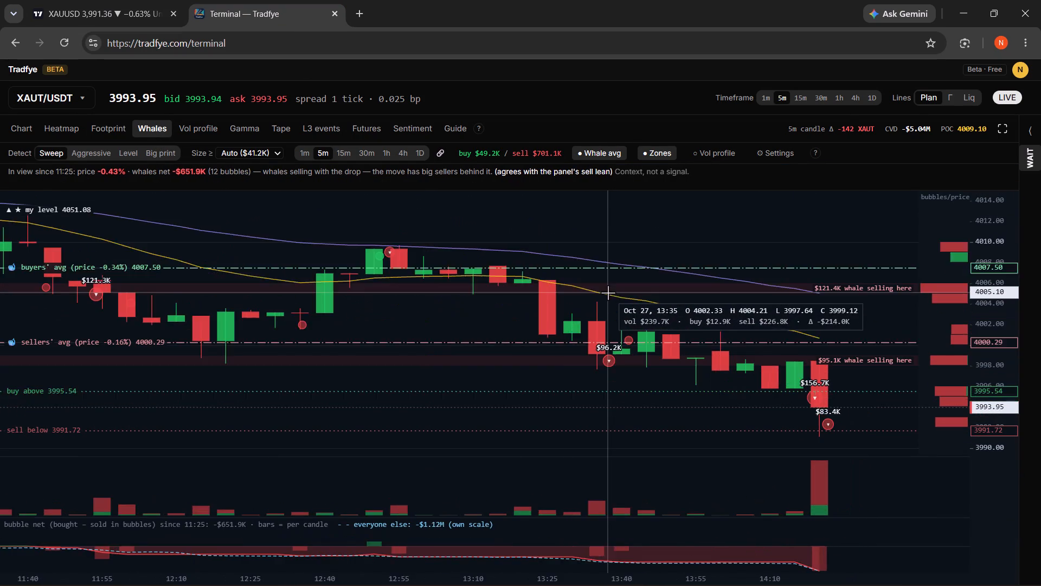
scroll(608, 292, "up", 4)
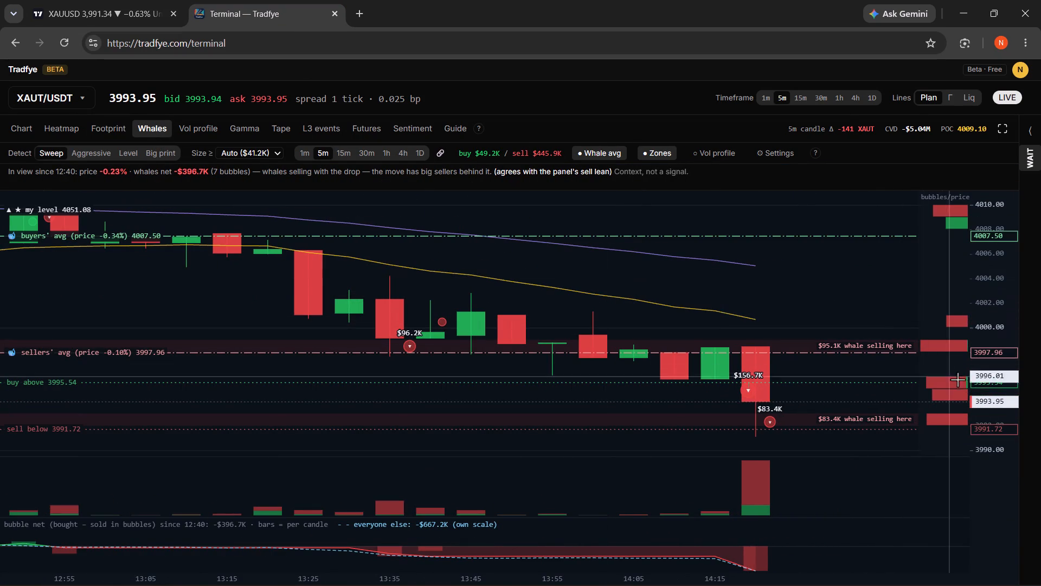
left_click_drag(975, 430, 973, 415)
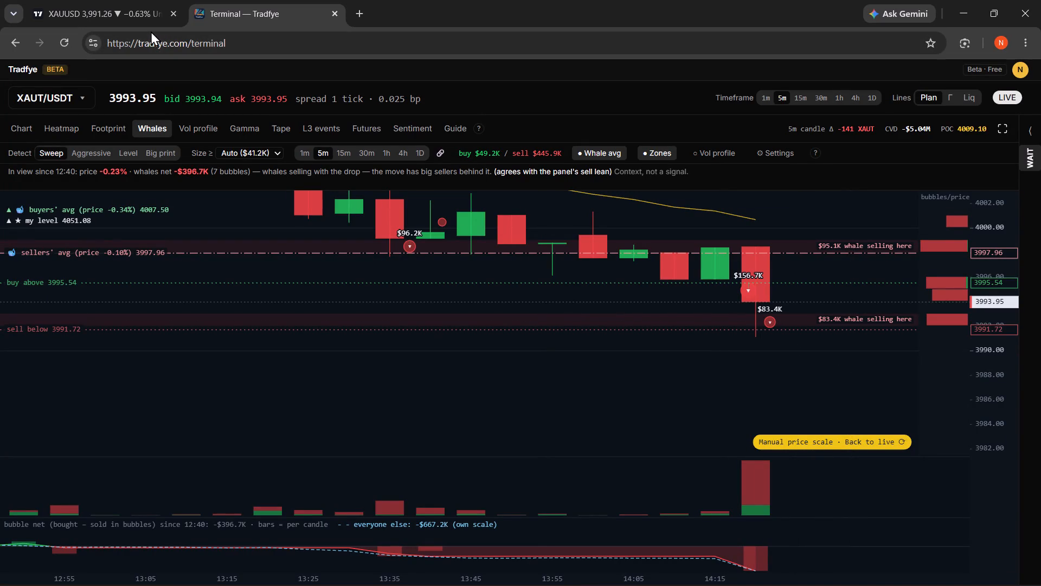
Open the XAUT/USDT heatmap and check the resting bid and ask walls around the current price.
left_click(64, 127)
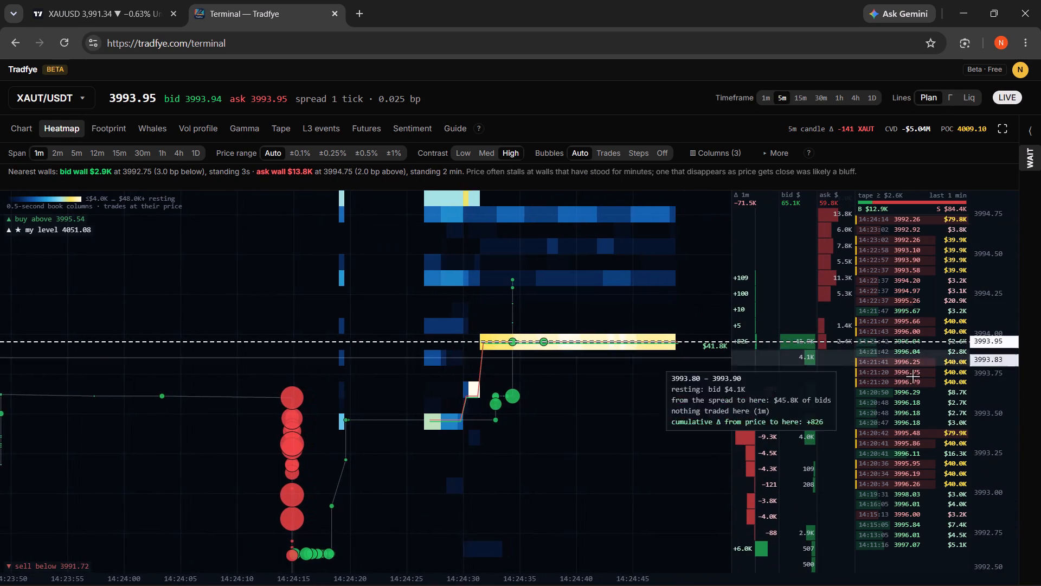
Return to TradingView's 15-minute gold chart and place a short position with entry about 3,992.68 and stop about 4,000.94.
left_click(55, 18)
left_click_drag(672, 328, 641, 324)
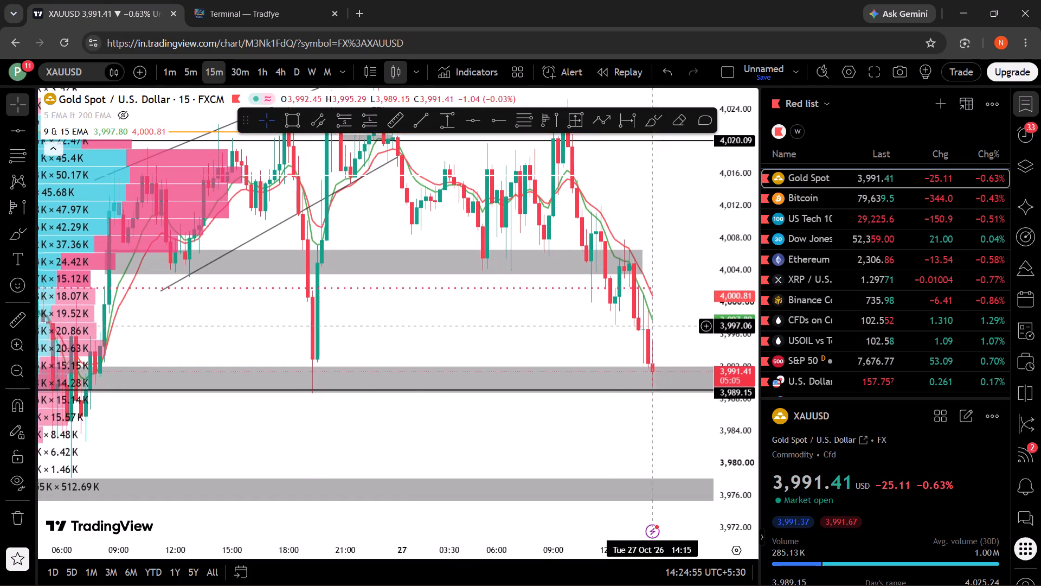
left_click_drag(641, 324, 612, 323)
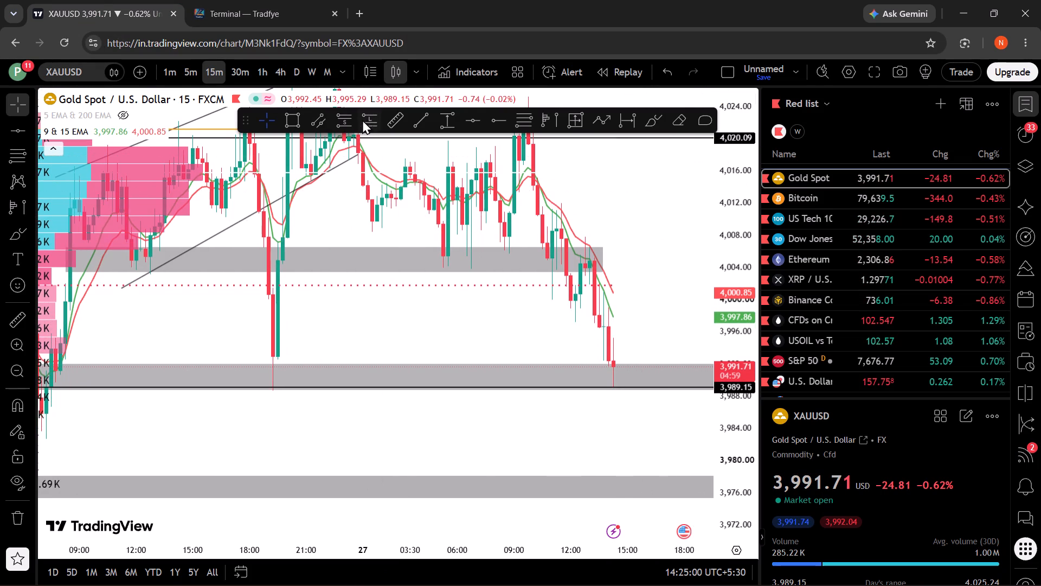
left_click(346, 117)
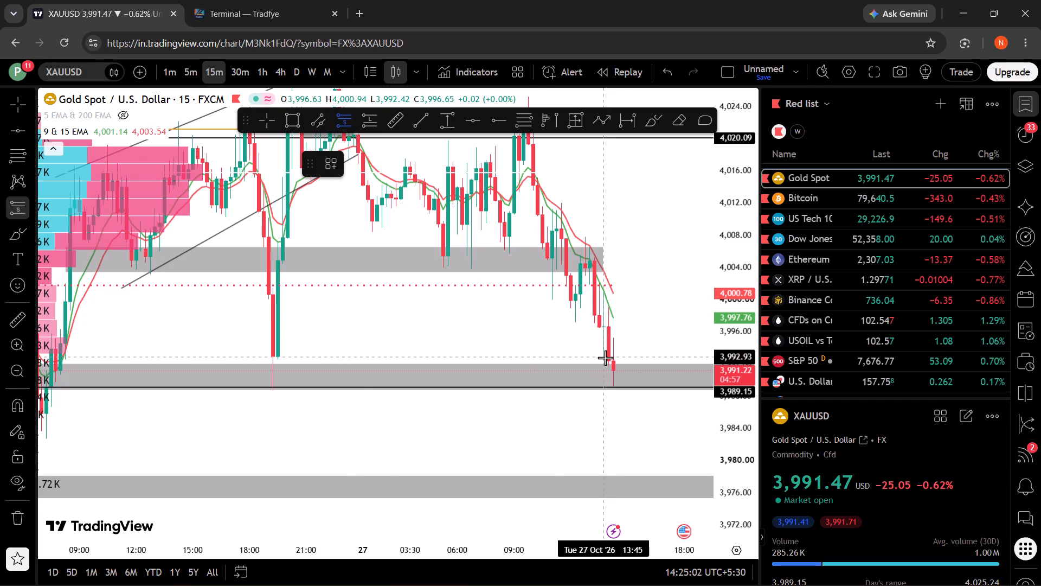
left_click(605, 359)
left_click_drag(602, 284, 606, 292)
left_click(634, 253)
Extend the short position's target to about 3,975.48, at the bottom edge of the lower grey zone.
left_click_drag(634, 252, 634, 238)
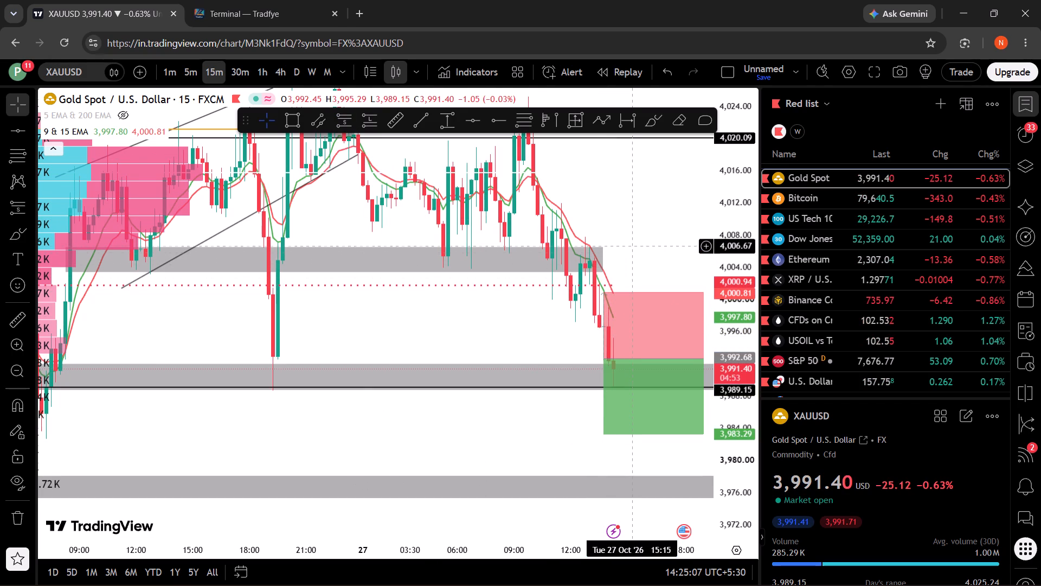
left_click_drag(634, 238, 633, 197)
left_click_drag(605, 384, 606, 404)
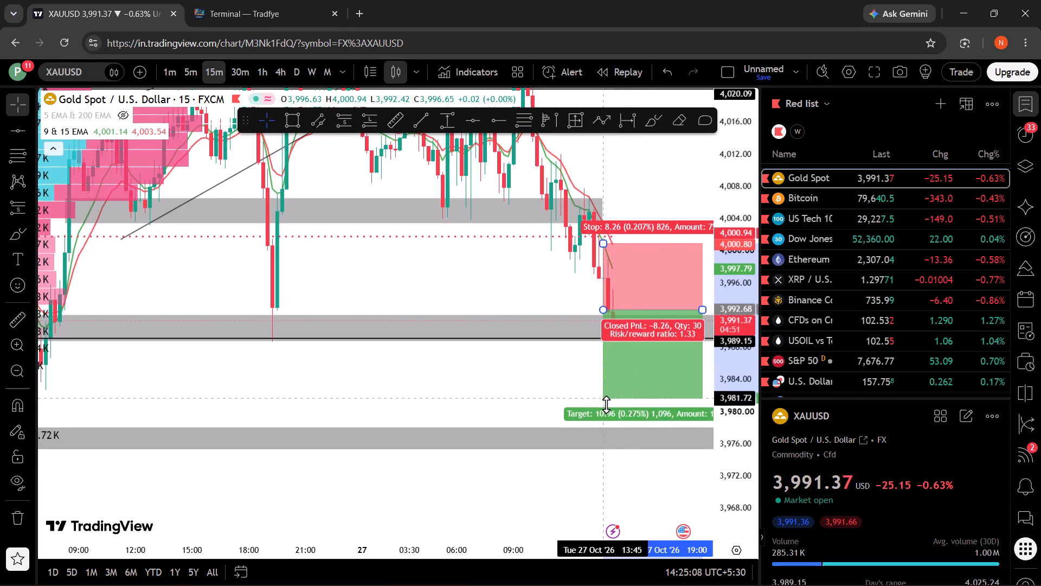
left_click_drag(606, 404, 600, 448)
left_click(581, 394)
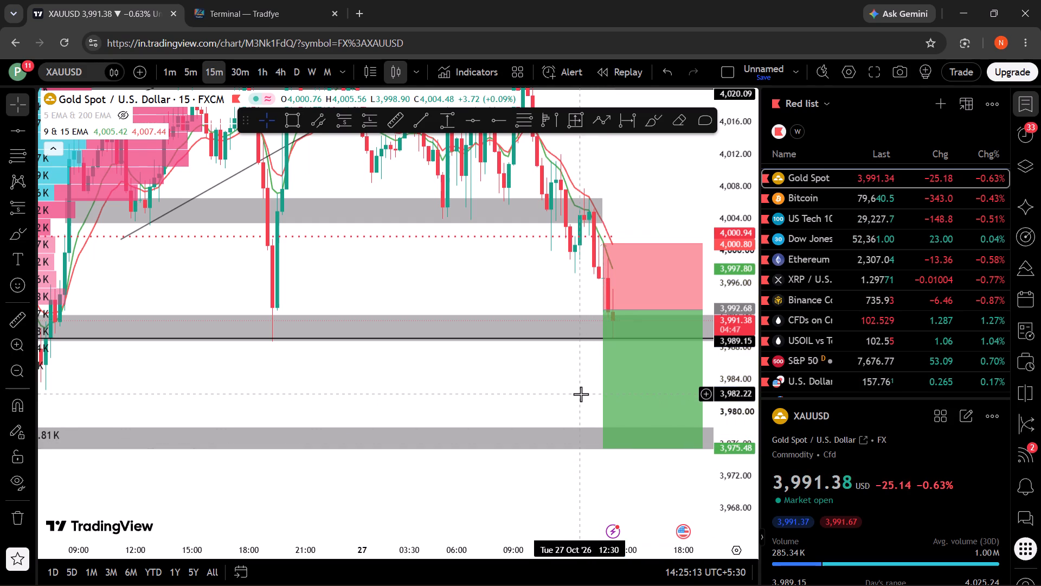
left_click(573, 397)
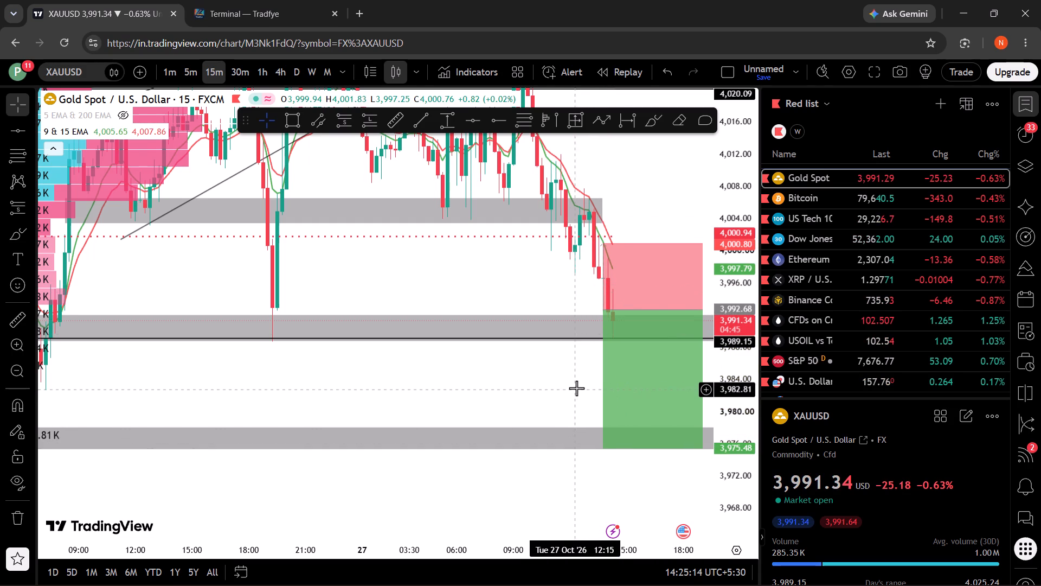
Examine the short position's stop and target against the recent candles, the EMAs, the grey zones and the 3,989.15 line.
left_click_drag(726, 369, 719, 347)
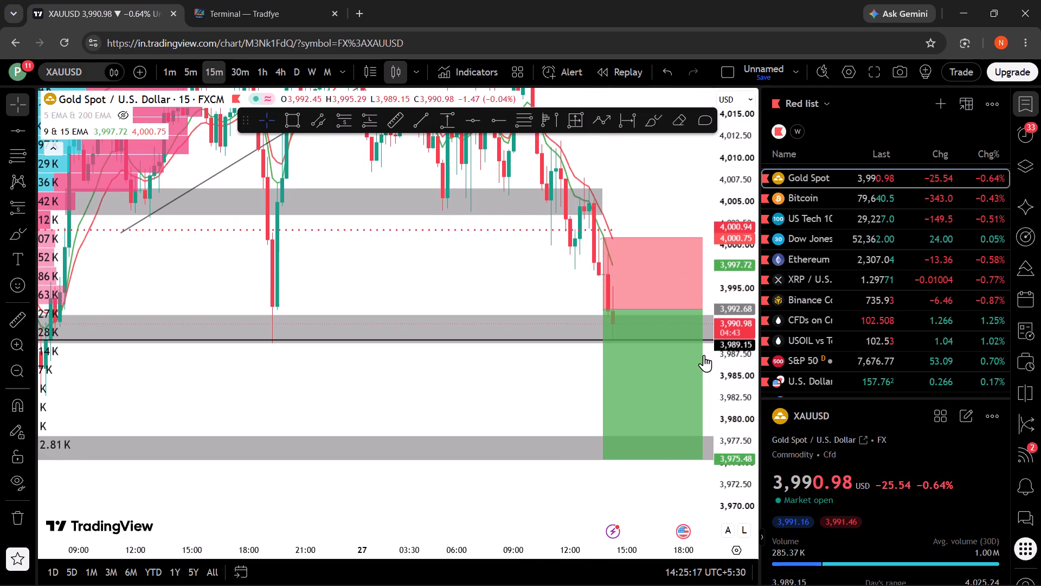
left_click_drag(549, 384, 538, 412)
left_click_drag(515, 307, 523, 370)
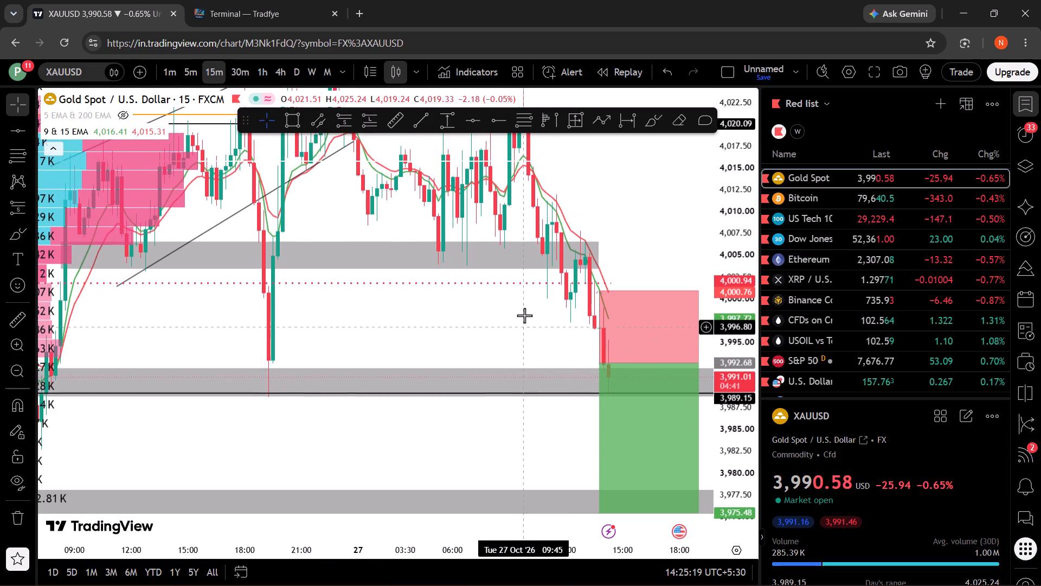
scroll(520, 310, "up", 3)
left_click_drag(472, 321, 535, 361)
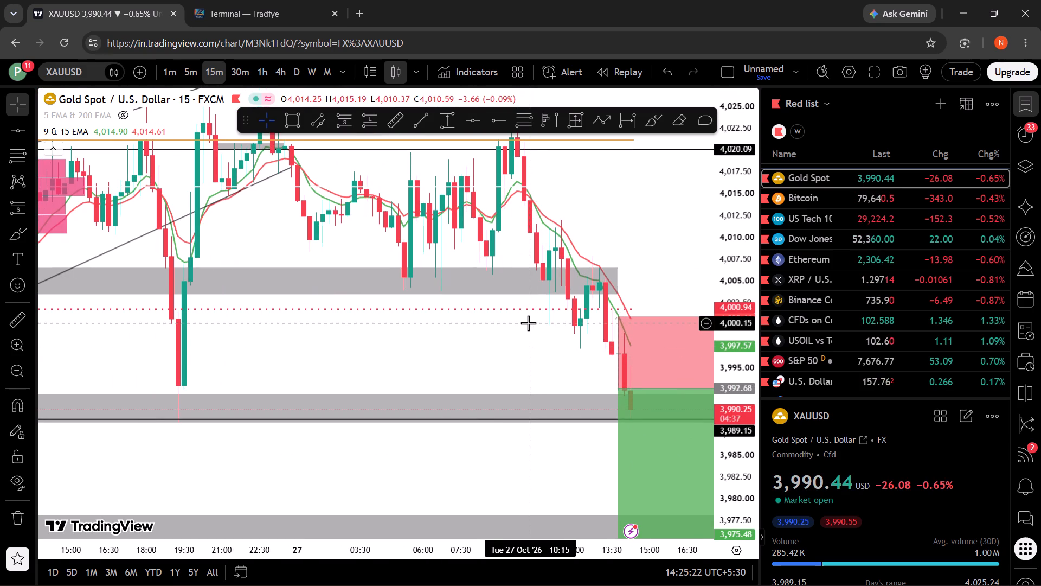
left_click_drag(549, 349, 481, 317)
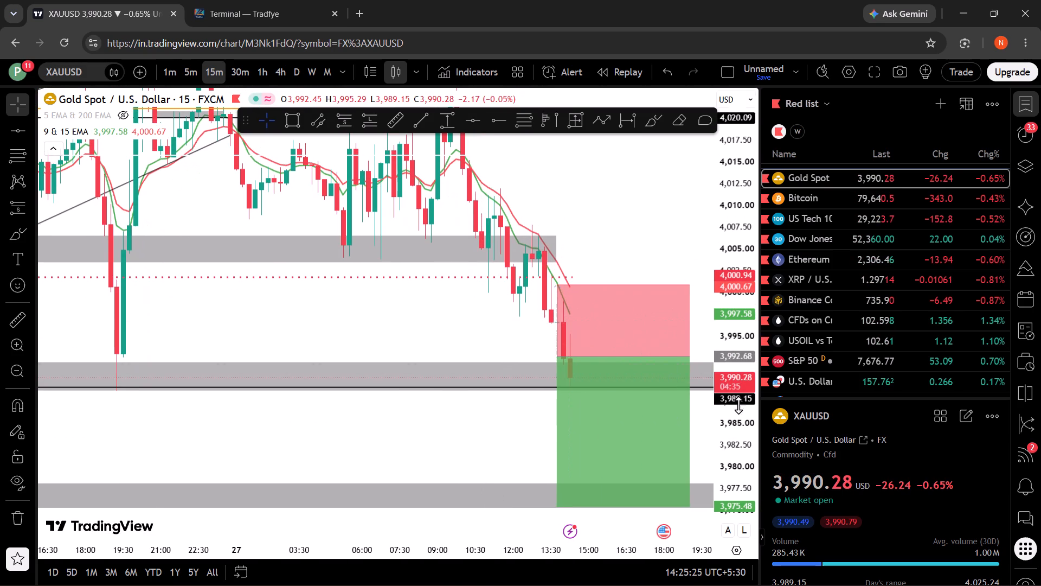
left_click_drag(742, 417, 726, 347)
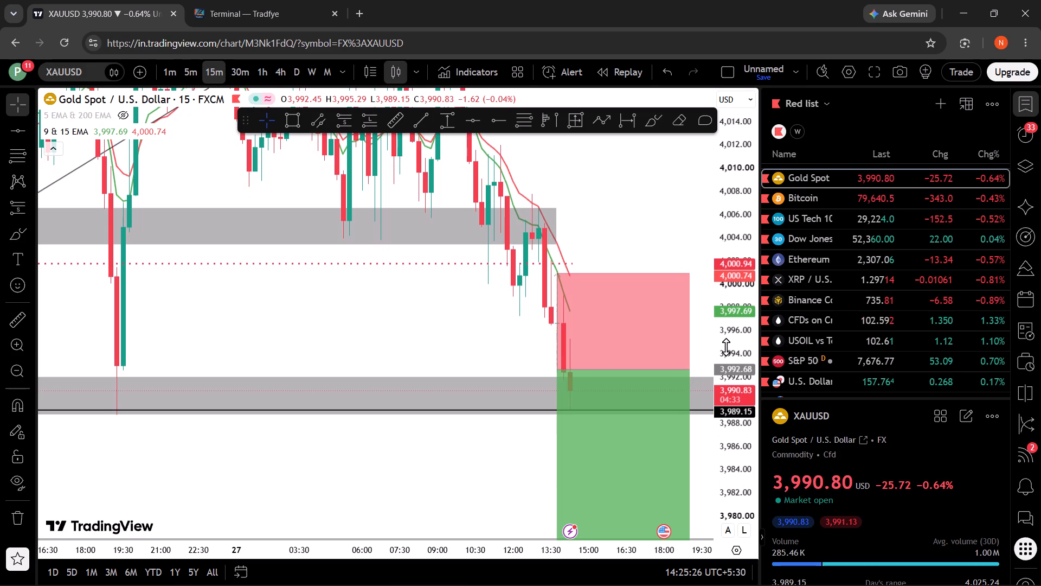
left_click_drag(708, 436, 691, 397)
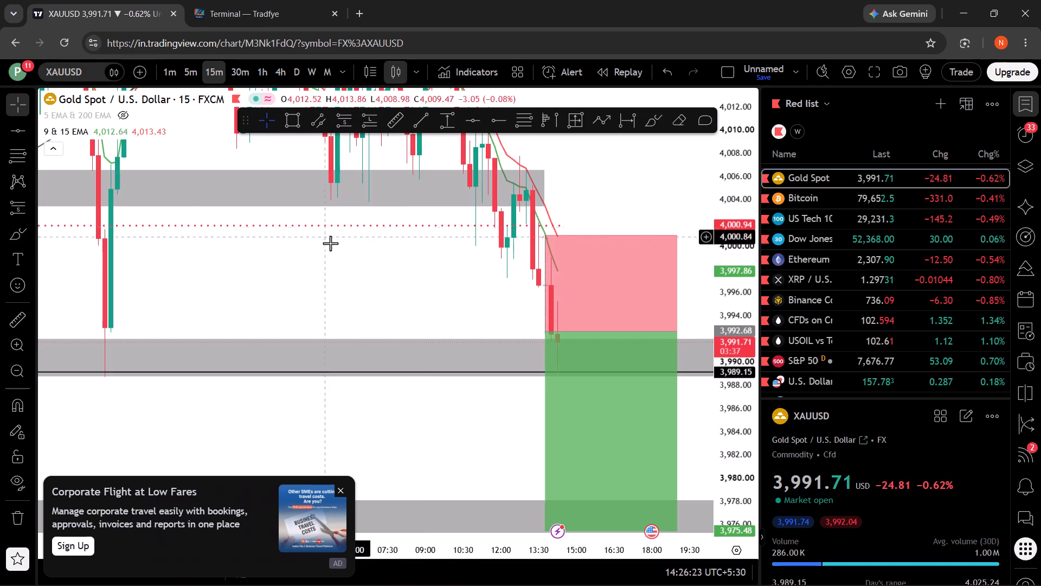
Move the short position clear of the latest candle, with entry about 3,992.74, stop about 4,001.00 and target about 3,975.54.
left_click_drag(437, 286, 430, 321)
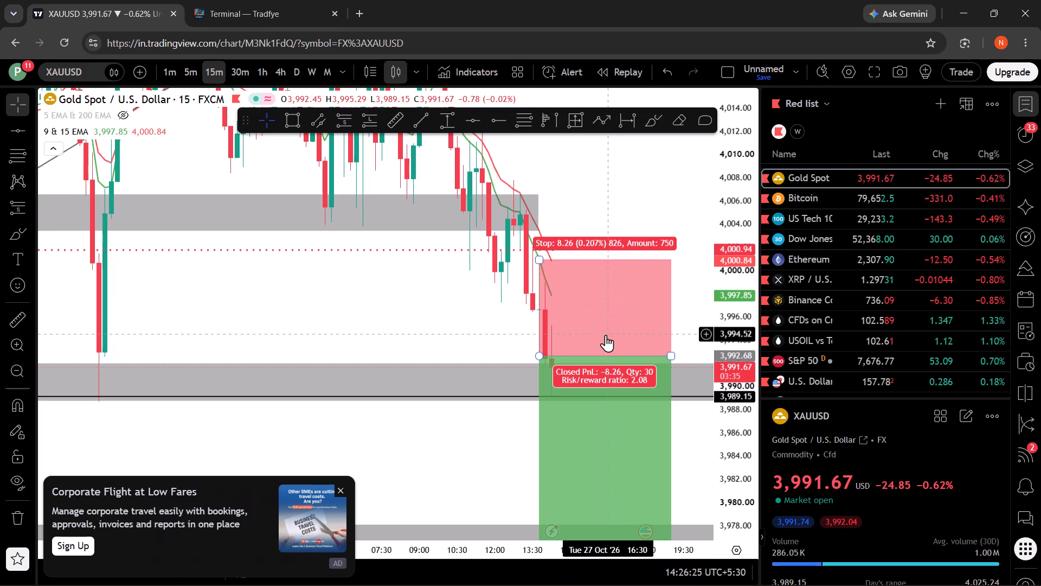
left_click_drag(606, 337, 617, 270)
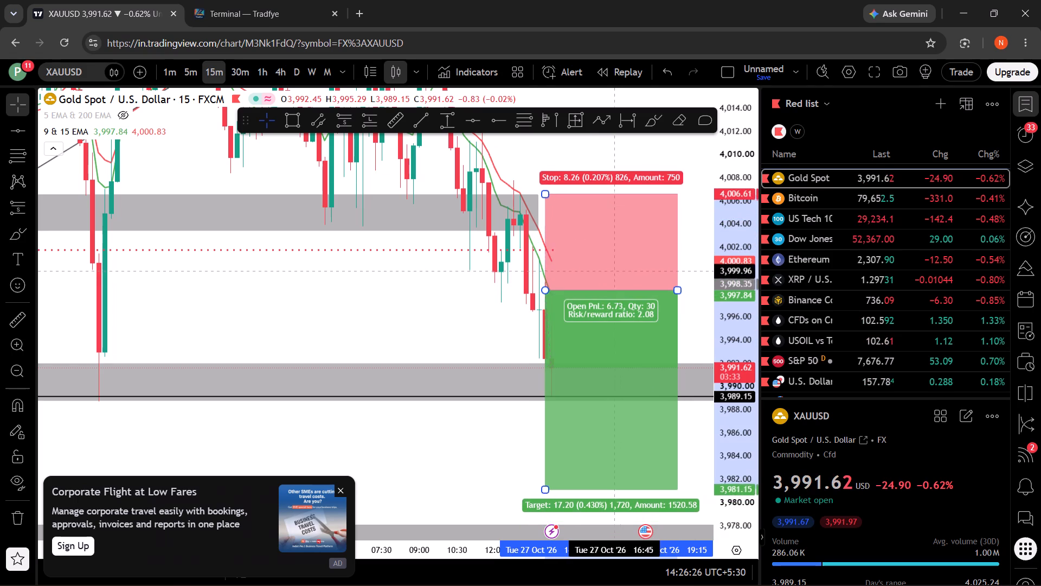
left_click_drag(617, 270, 669, 336)
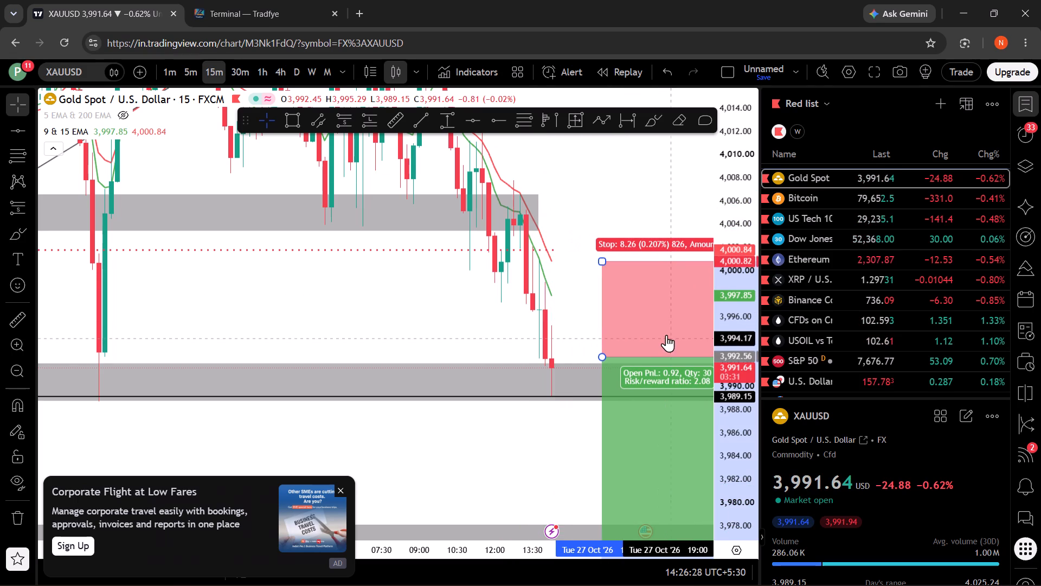
left_click_drag(517, 336, 485, 302)
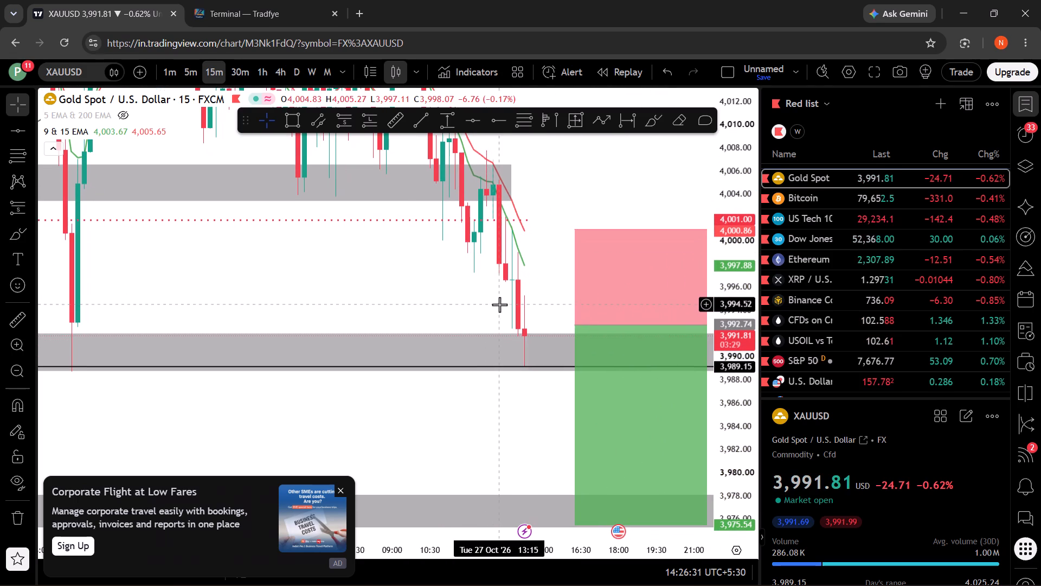
left_click_drag(499, 304, 497, 290)
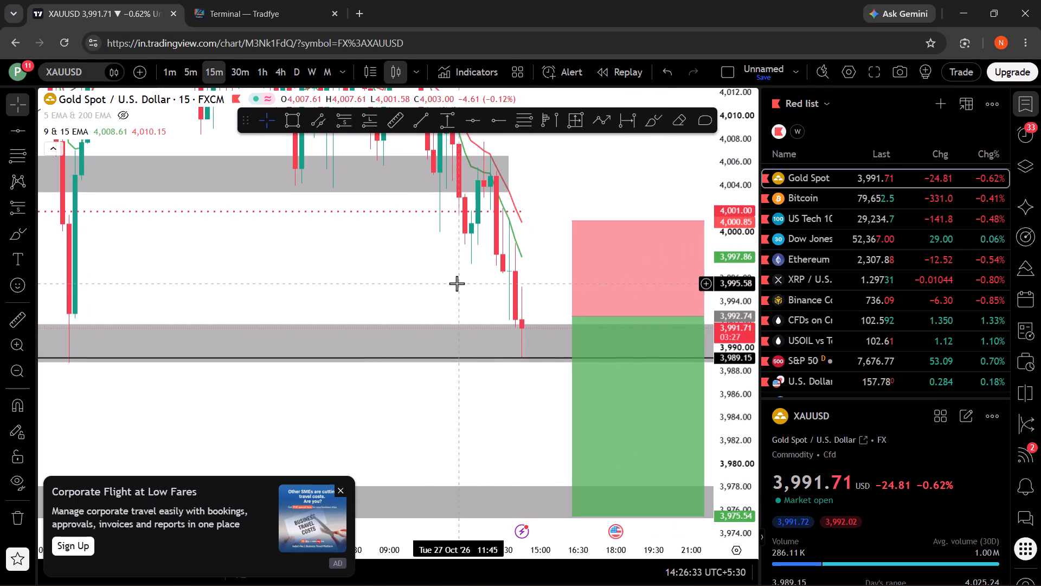
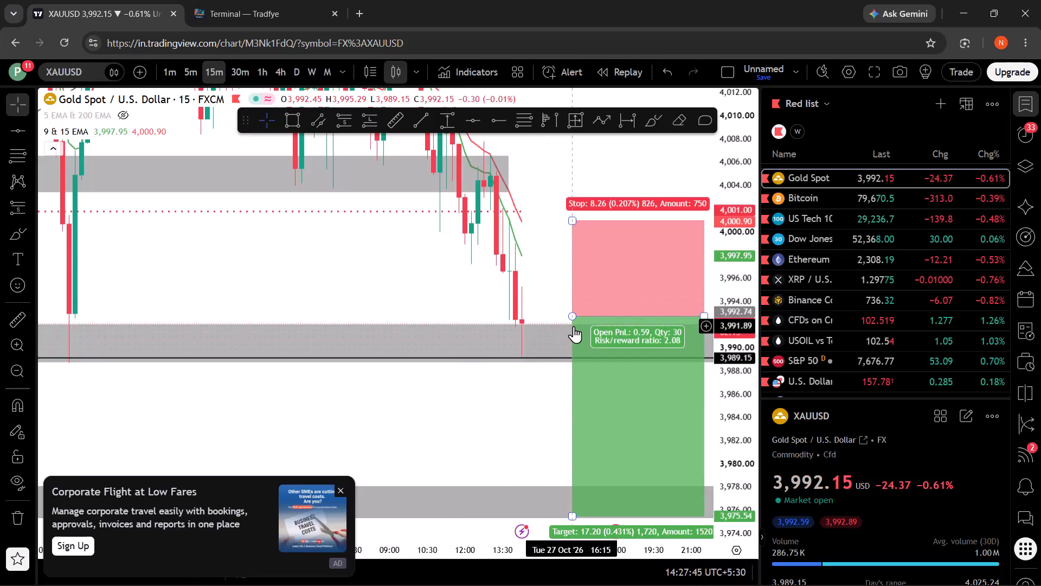
Move the short position to the latest candles, with entry about 3,988.94 just under the 3,989.15 line and stop about 3,997.20.
left_click_drag(574, 326, 529, 340)
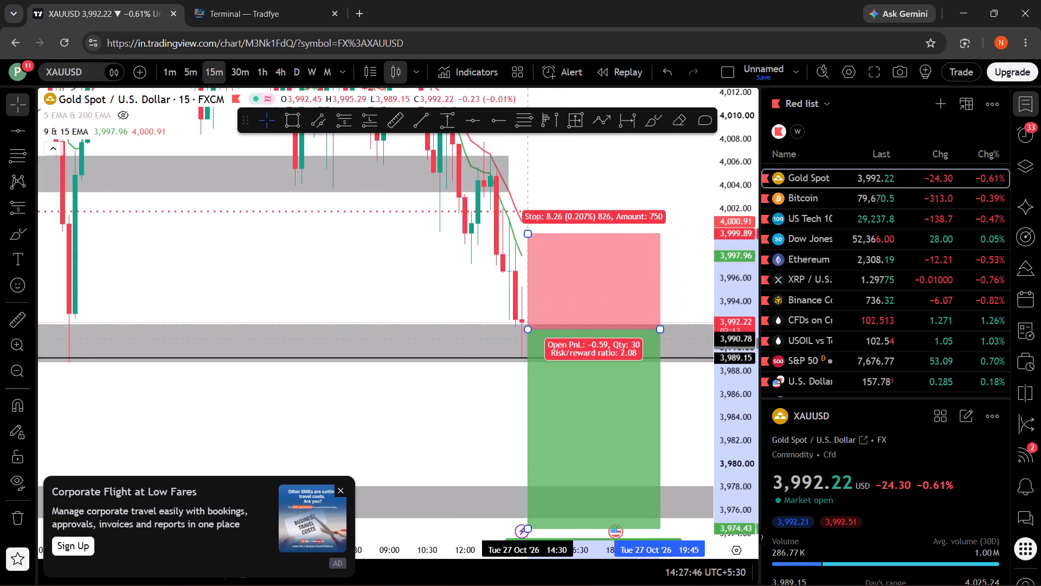
left_click_drag(529, 340, 514, 370)
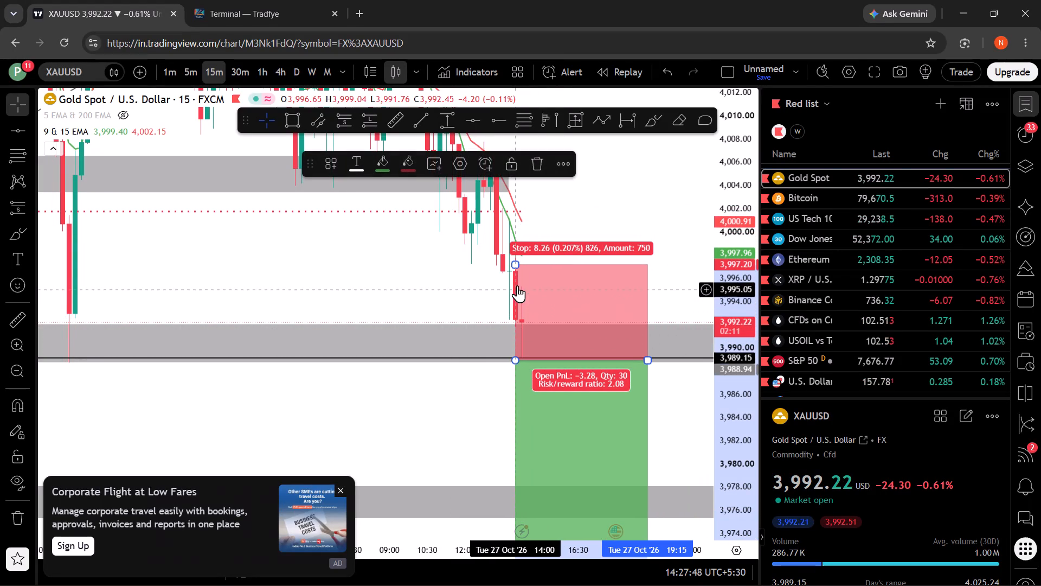
left_click(481, 282)
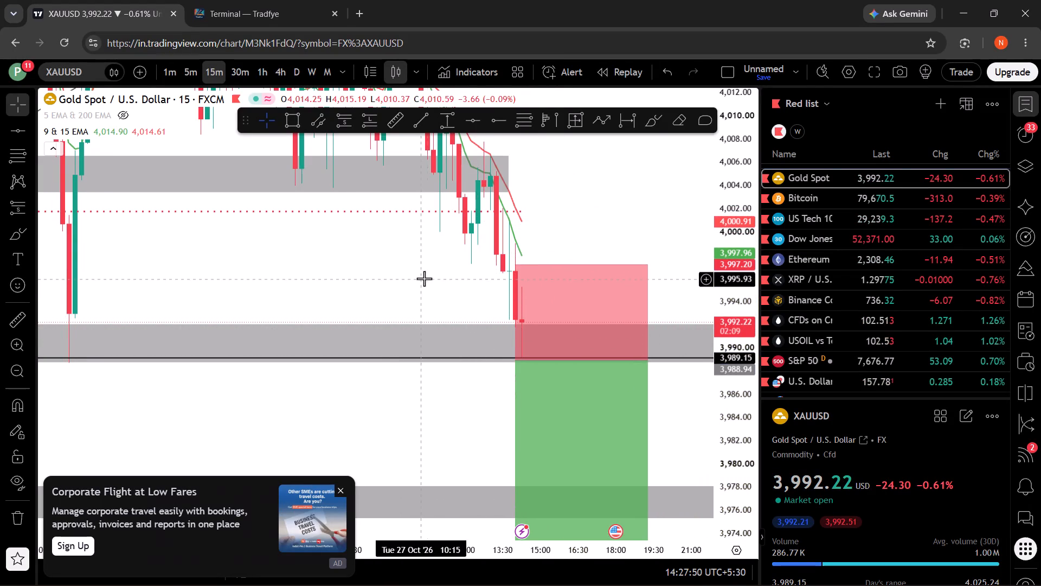
Pull the short position's target in to about 3,975.23, at the bottom edge of the lower grey zone.
left_click_drag(424, 278, 455, 142)
scroll(460, 265, "down", 9)
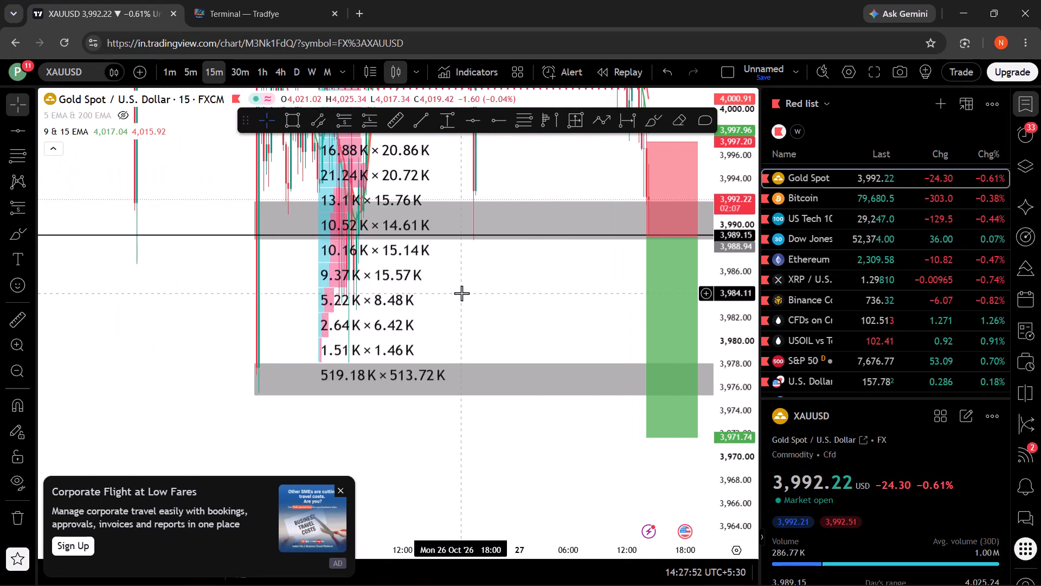
scroll(461, 293, "up", 3)
left_click_drag(622, 438, 623, 410)
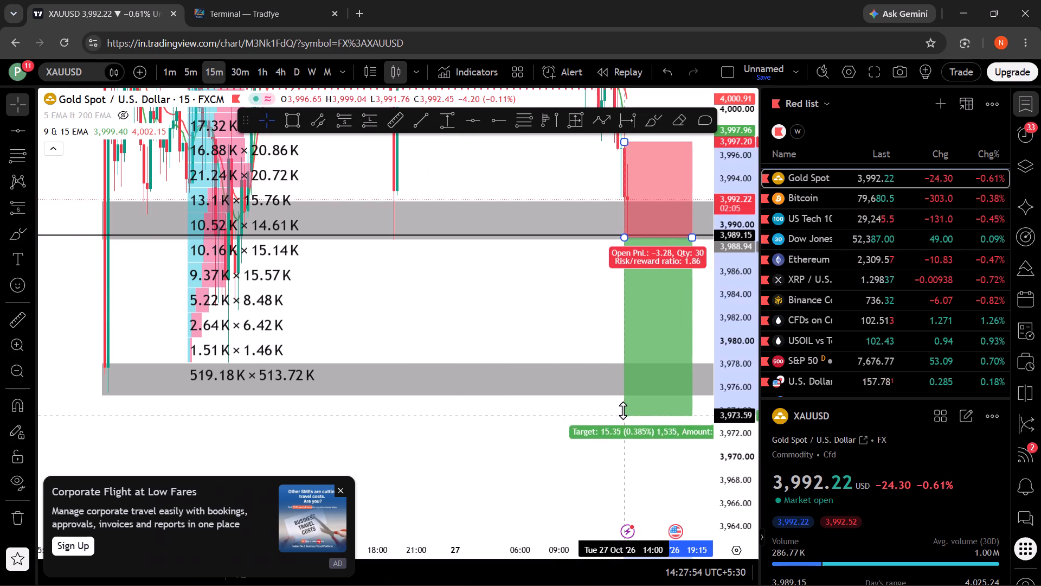
left_click_drag(623, 410, 623, 396)
left_click(608, 426)
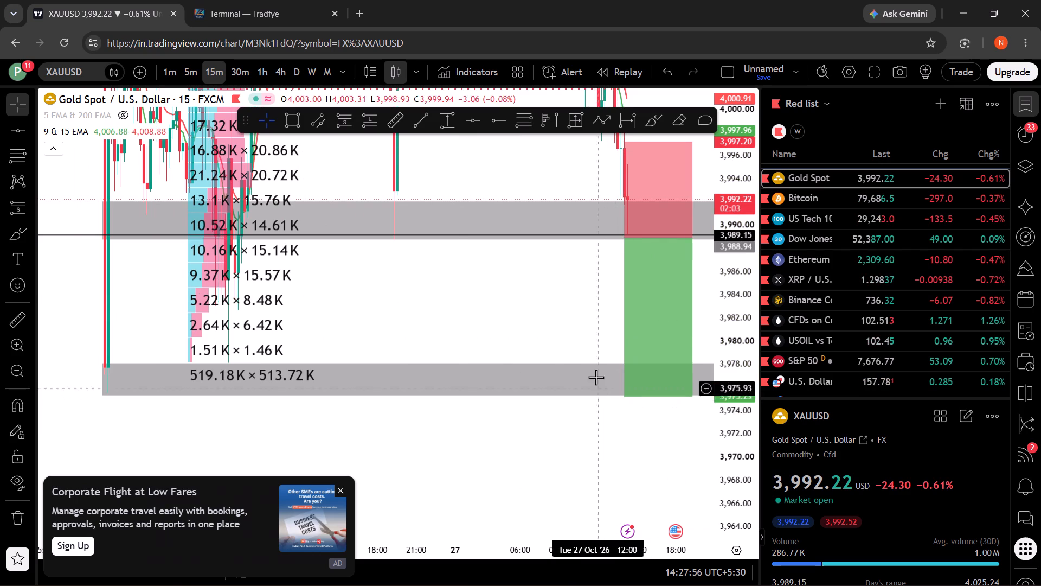
scroll(584, 356, "up", 7)
left_click_drag(691, 297, 674, 362)
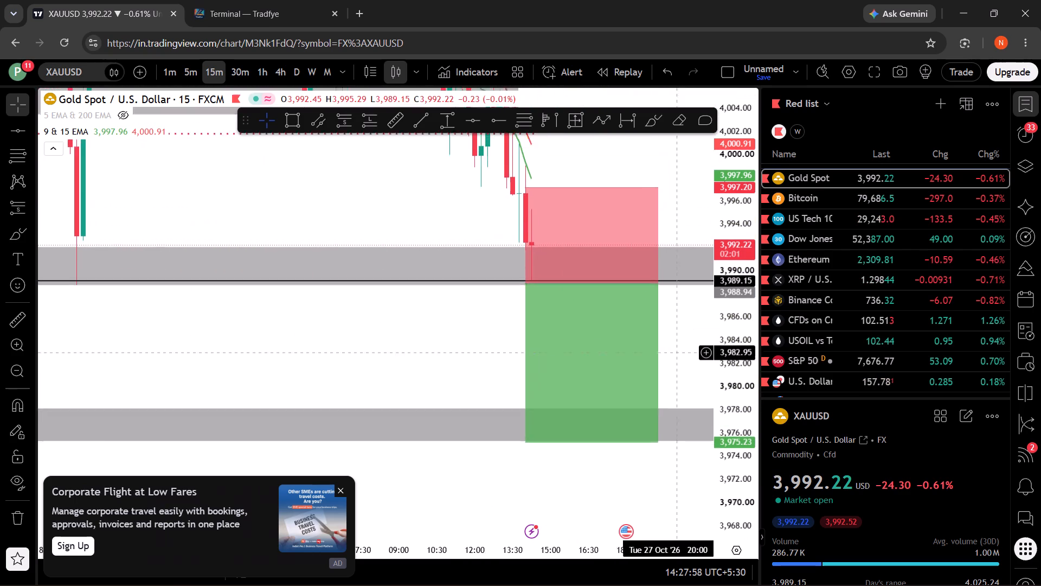
left_click_drag(674, 362, 665, 383)
left_click_drag(667, 358, 666, 379)
Switch to the Tradfye terminal and check XAUT/USDT's order-book heatmap and 5-minute footprint.
left_click(248, 1)
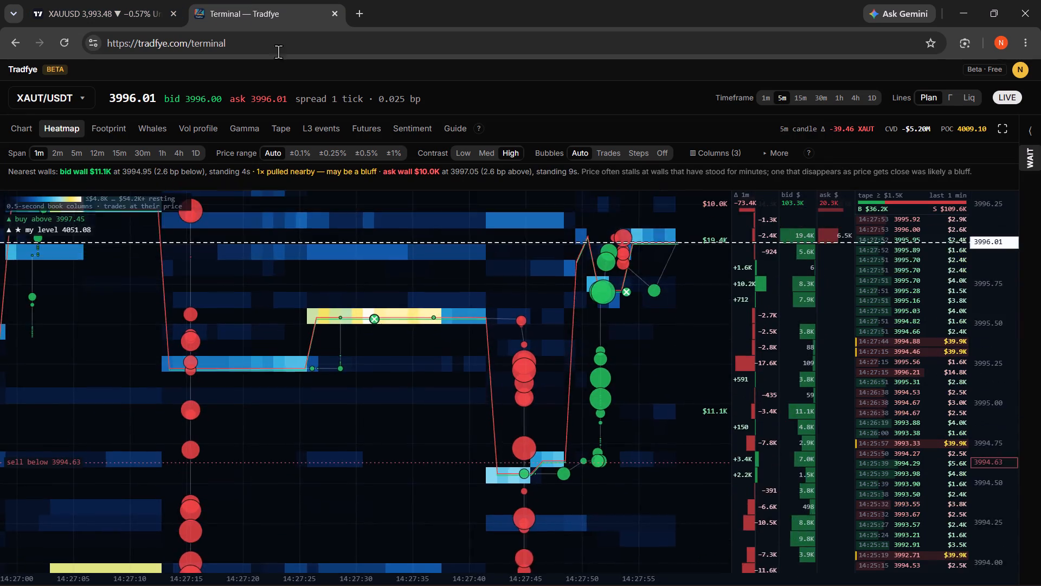
left_click_drag(562, 336, 464, 386)
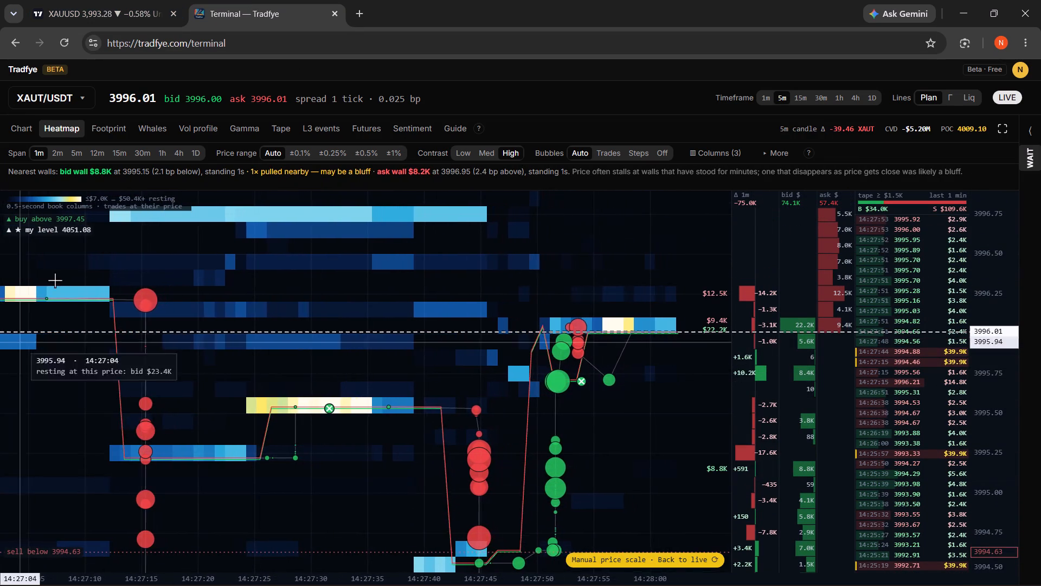
left_click_drag(35, 134, 44, 129)
left_click(126, 128)
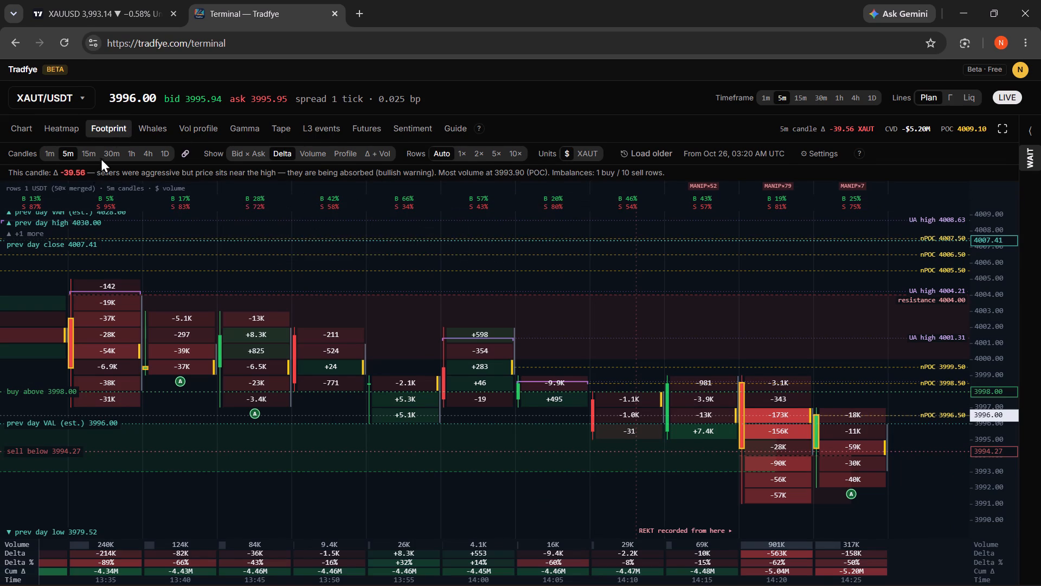
Examine the whale bubbles, average lines and selling zones around the latest candles on Tradfye's 5-minute whale chart.
left_click(167, 128)
left_click_drag(774, 353, 394, 334)
scroll(965, 414, "up", 2)
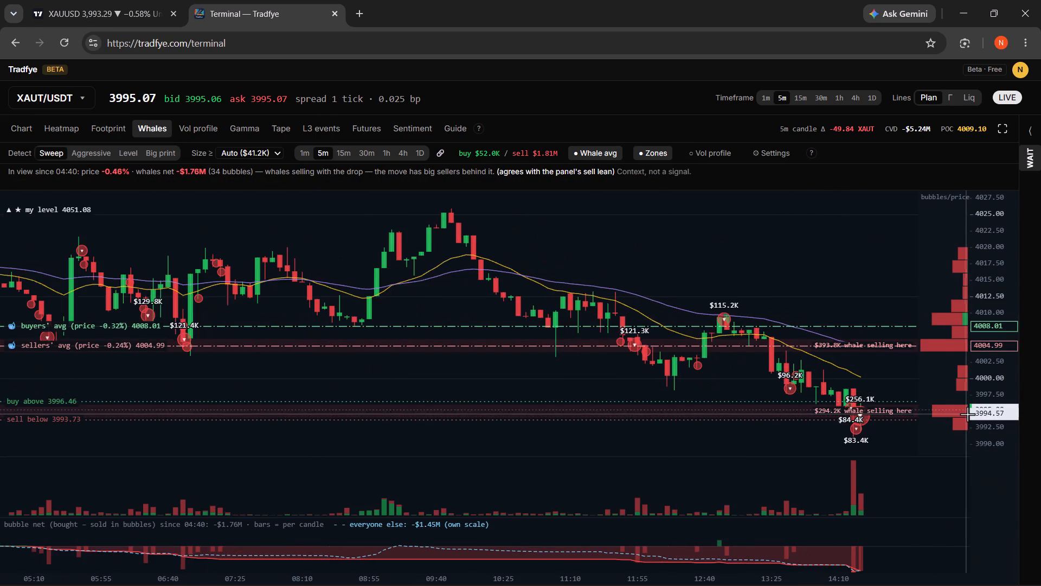
scroll(967, 414, "up", 2)
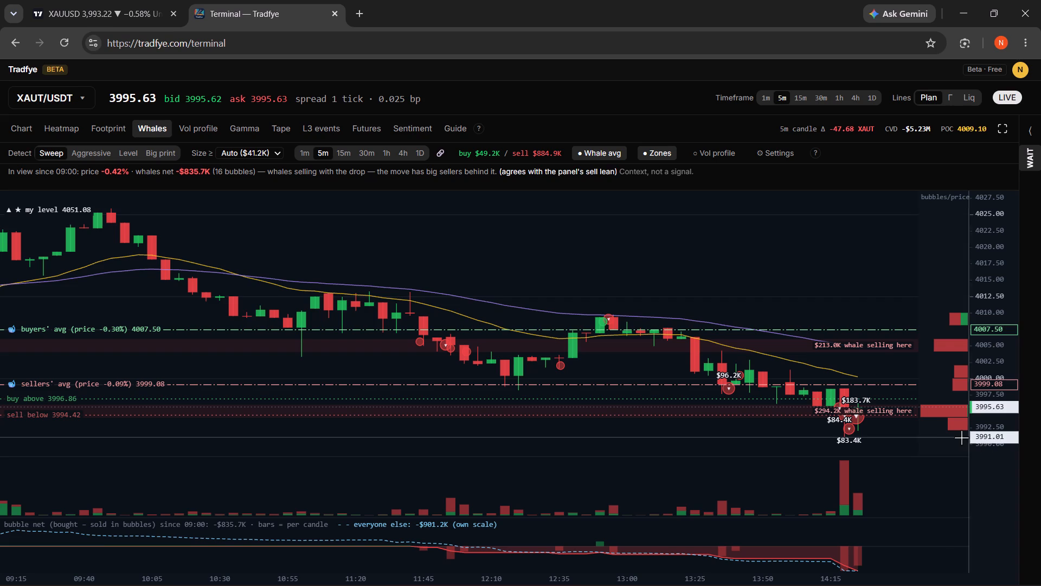
scroll(935, 432, "up", 13)
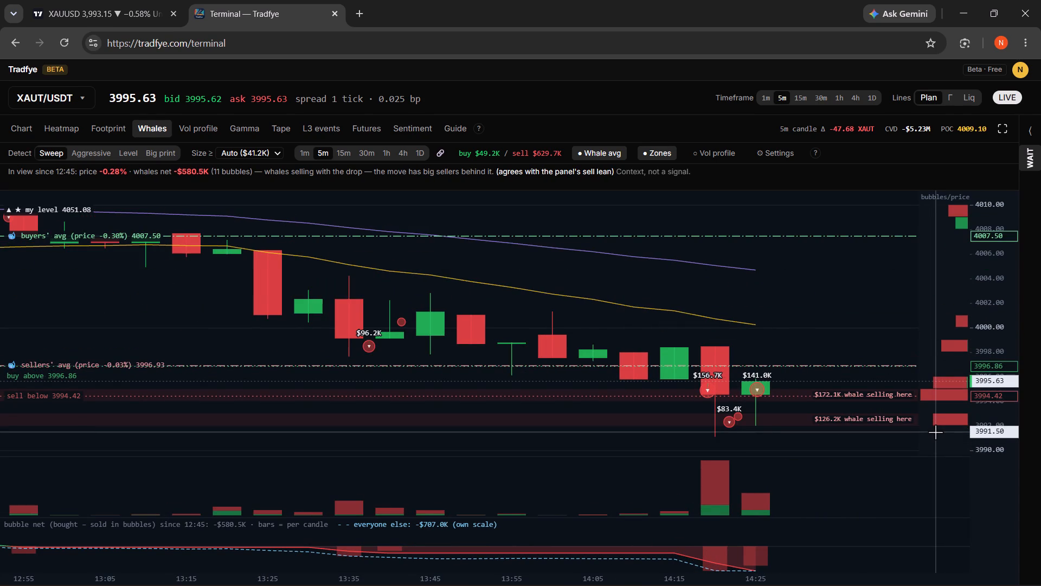
scroll(935, 432, "up", 5)
Return to TradingView's 15-minute gold chart and recheck the short position against the current candle and grey zones.
left_click(100, 11)
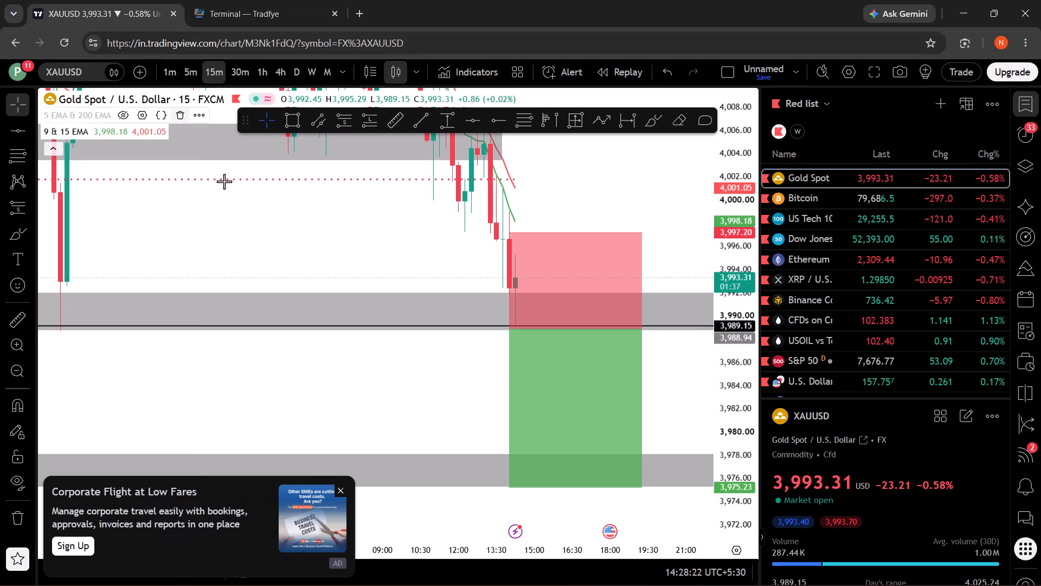
left_click_drag(293, 270, 279, 298)
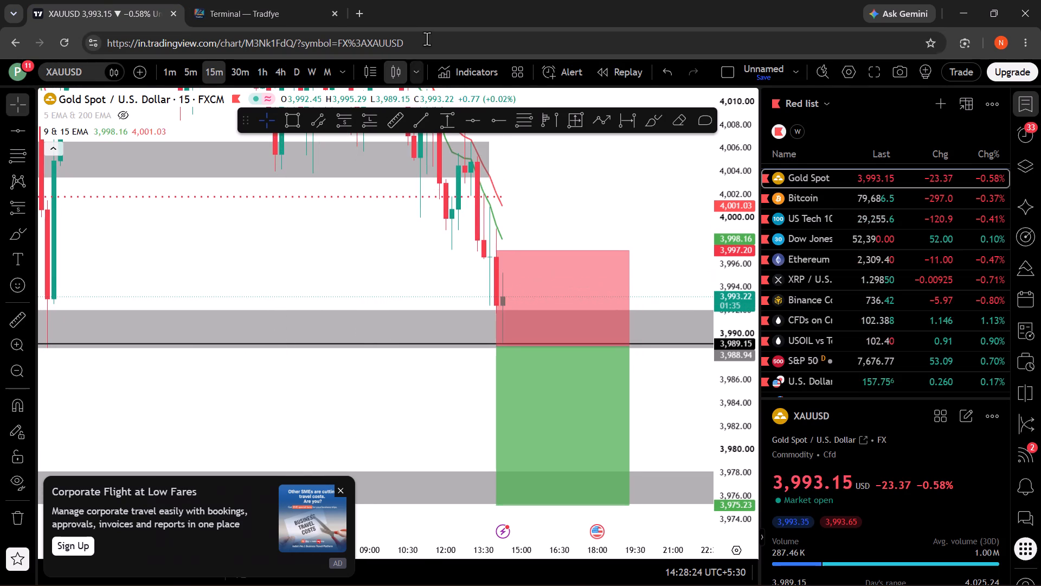
Go back to Tradfye's 5-minute whale chart and compare the wider decline with the buyers' and sellers' average lines.
left_click(266, 0)
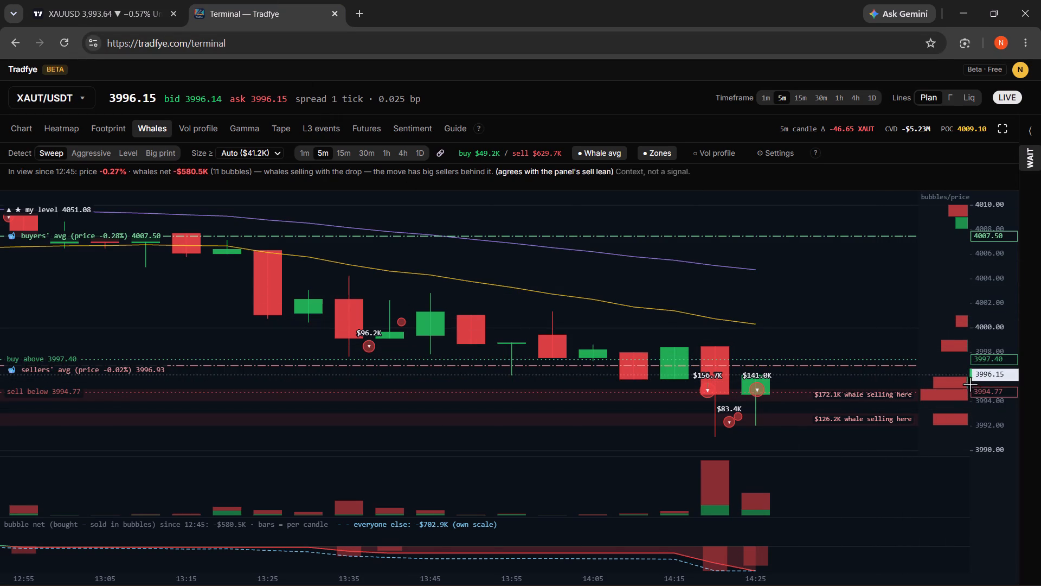
left_click_drag(998, 437, 985, 472)
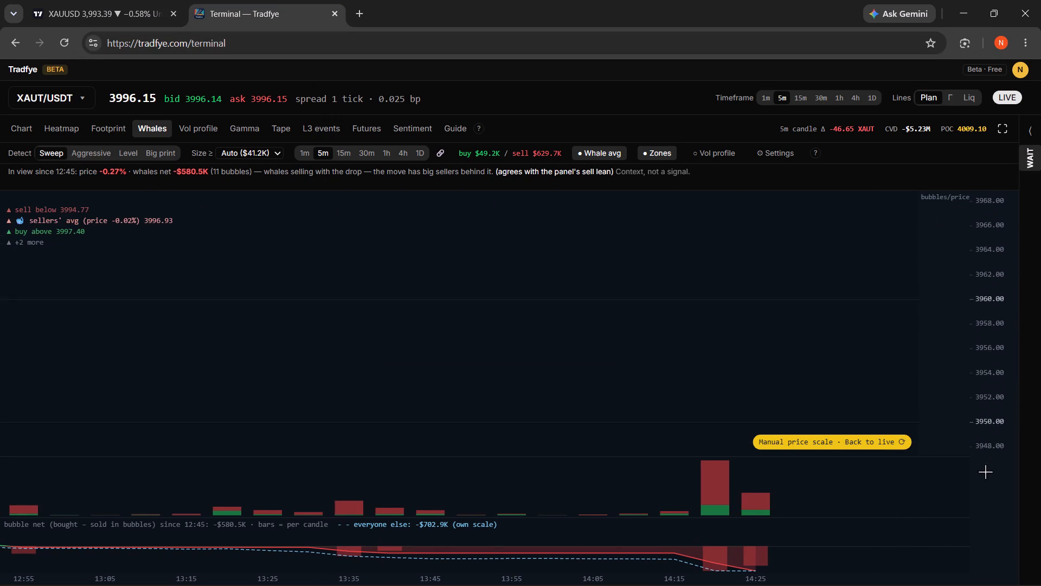
left_click_drag(985, 472, 974, 496)
scroll(882, 344, "down", 4)
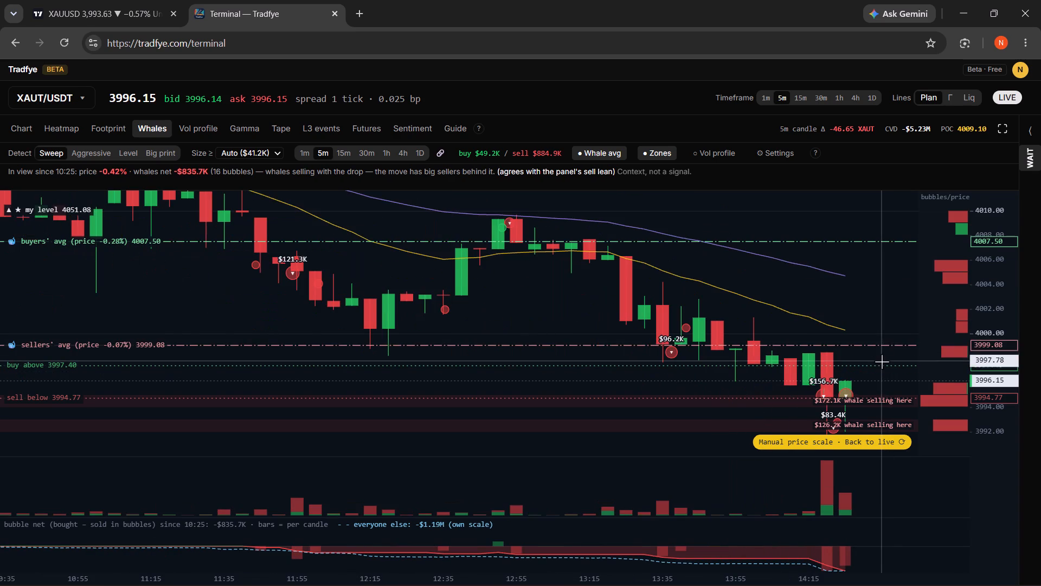
left_click_drag(882, 361, 729, 341)
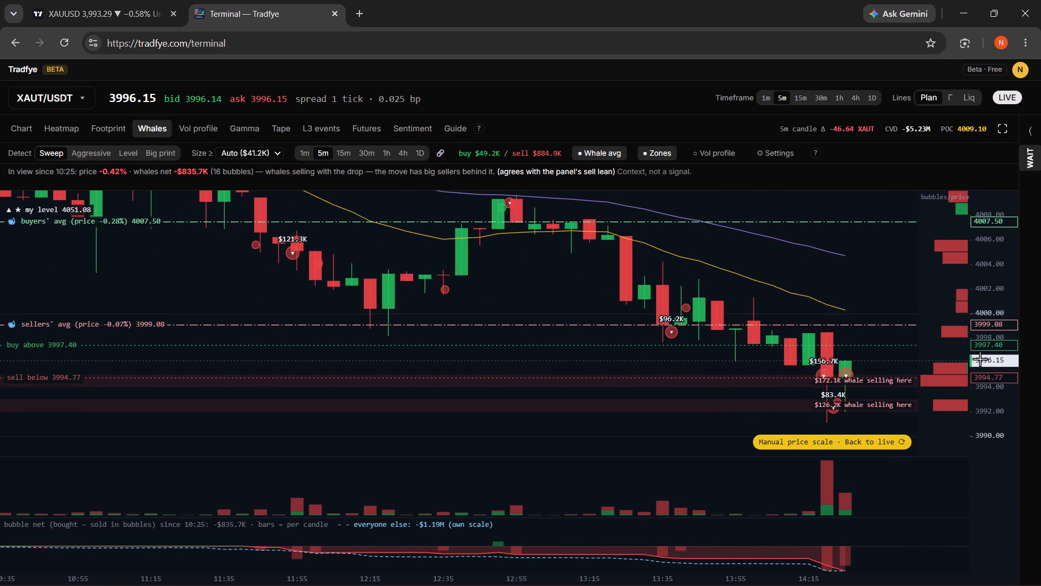
scroll(989, 356, "down", 3)
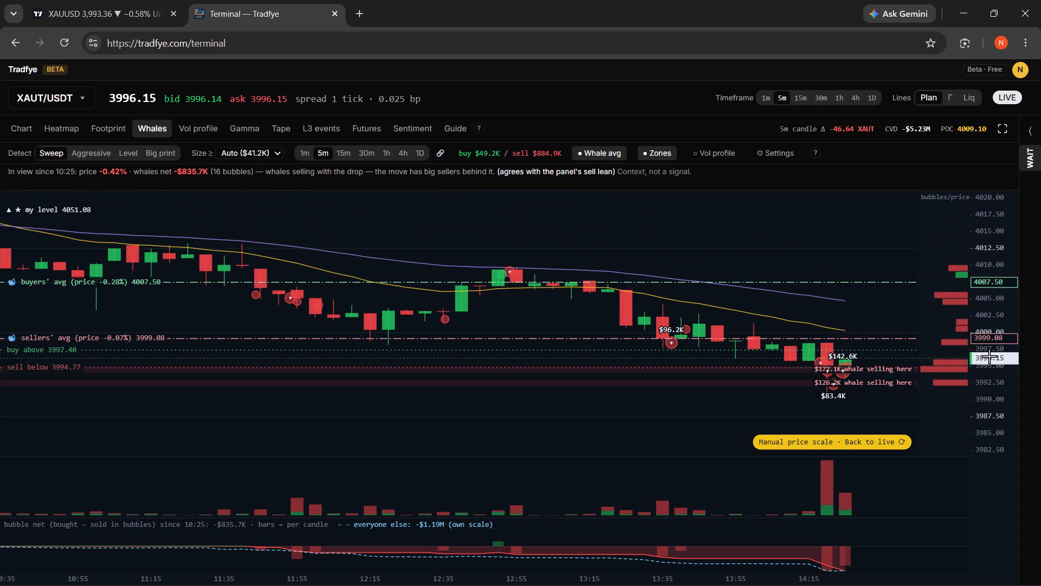
Inspect the whale bubbles on the last few 5-minute candles closely against the sell-below line and whale-selling zones.
scroll(989, 356, "up", 11)
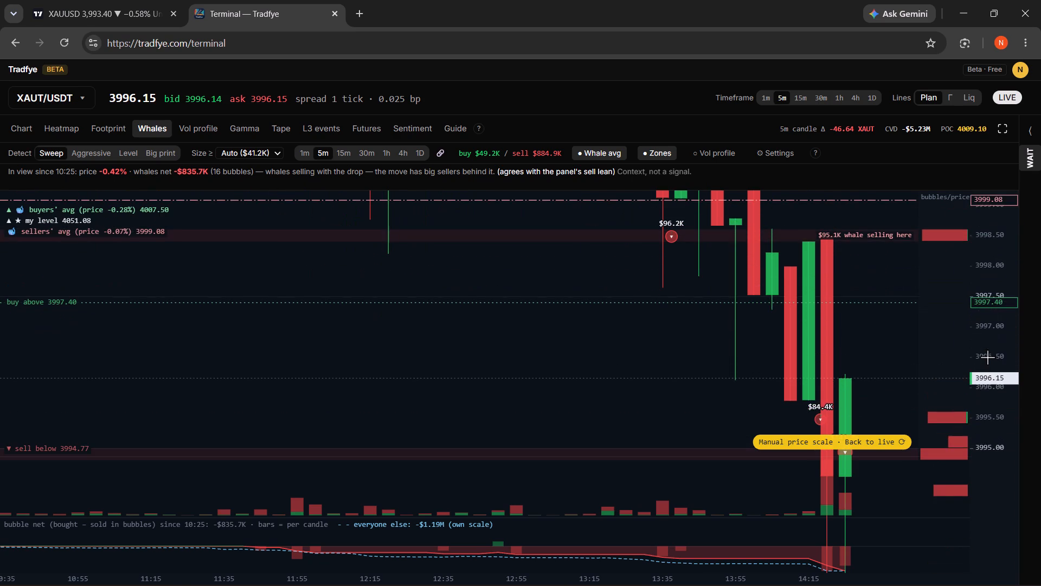
scroll(987, 357, "up", 3)
scroll(987, 357, "down", 5)
left_click_drag(864, 358, 764, 343)
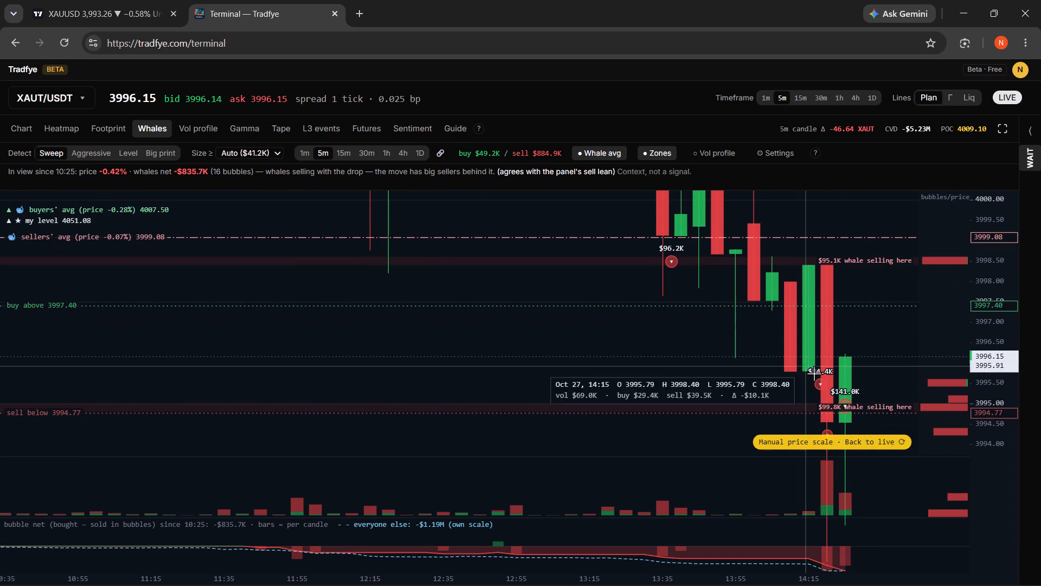
left_click_drag(833, 397, 827, 356)
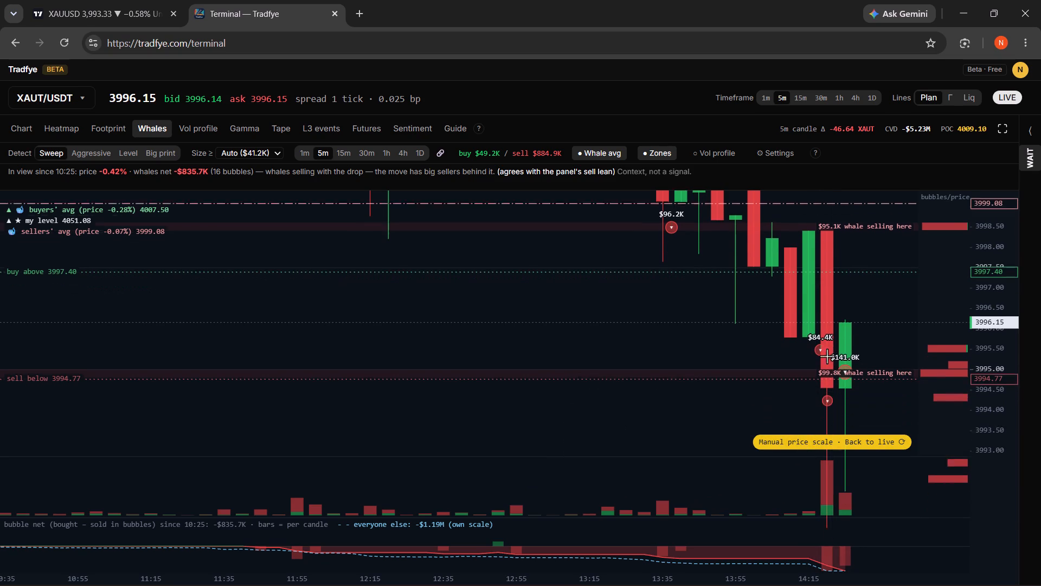
left_click_drag(827, 356, 825, 333)
left_click_drag(830, 365, 820, 378)
left_click(819, 379)
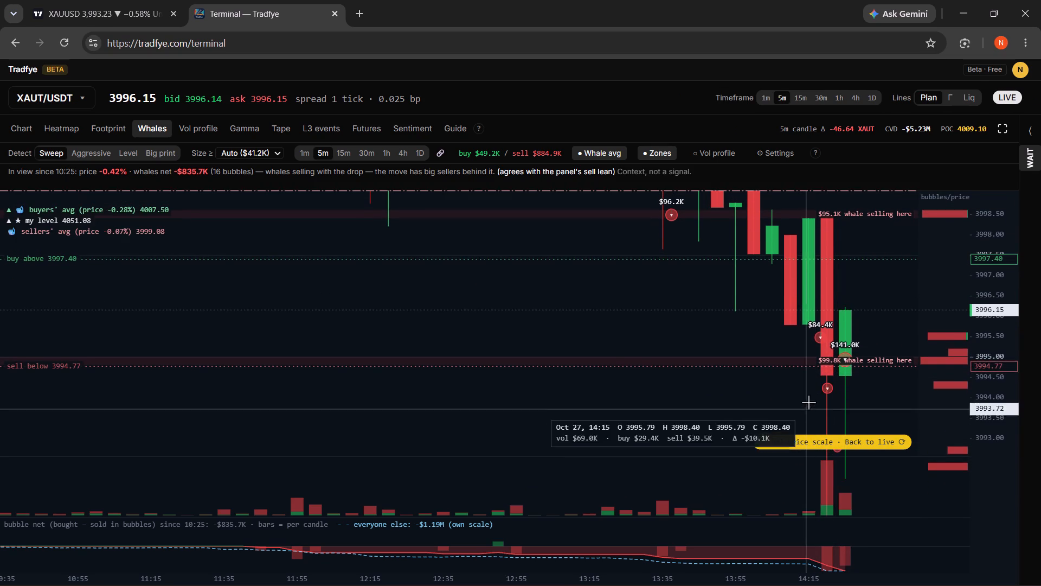
left_click_drag(848, 327, 837, 387)
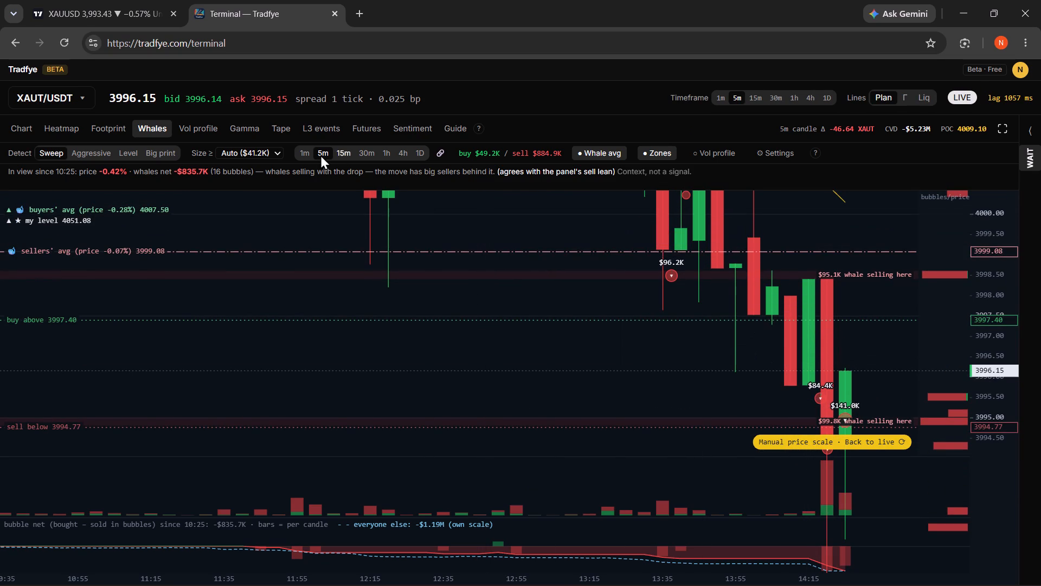
Switch the whale chart to the 30-minute timeframe and examine whale activity across the recent decline.
left_click(363, 162)
left_click(365, 160)
left_click(367, 158)
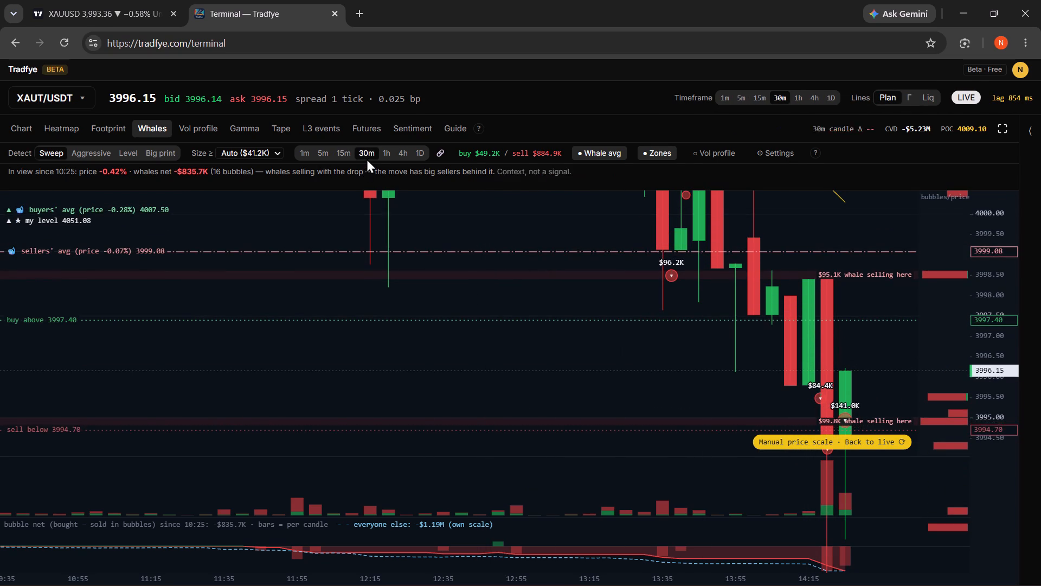
scroll(847, 328, "up", 2)
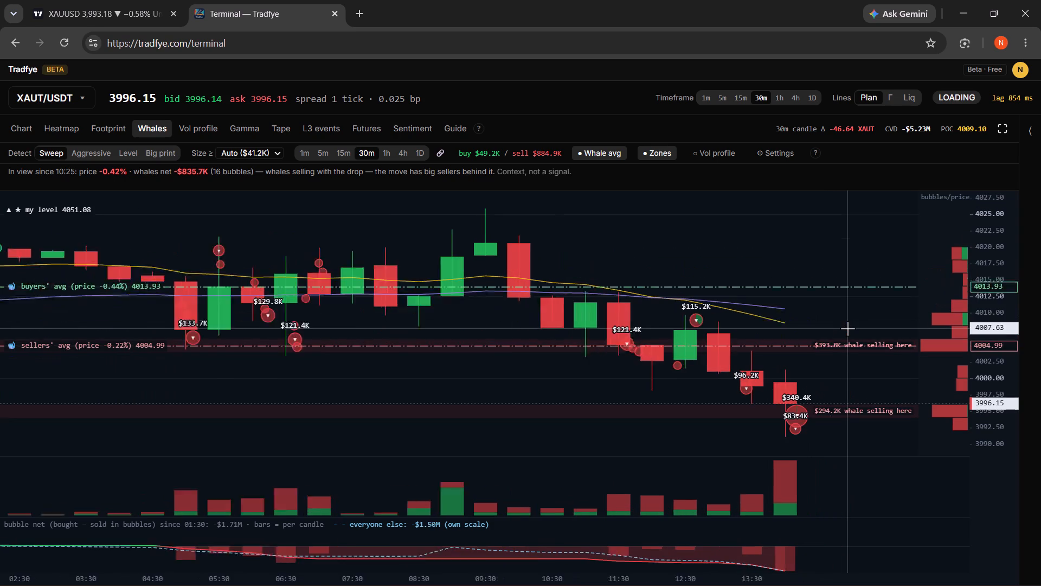
scroll(847, 328, "up", 2)
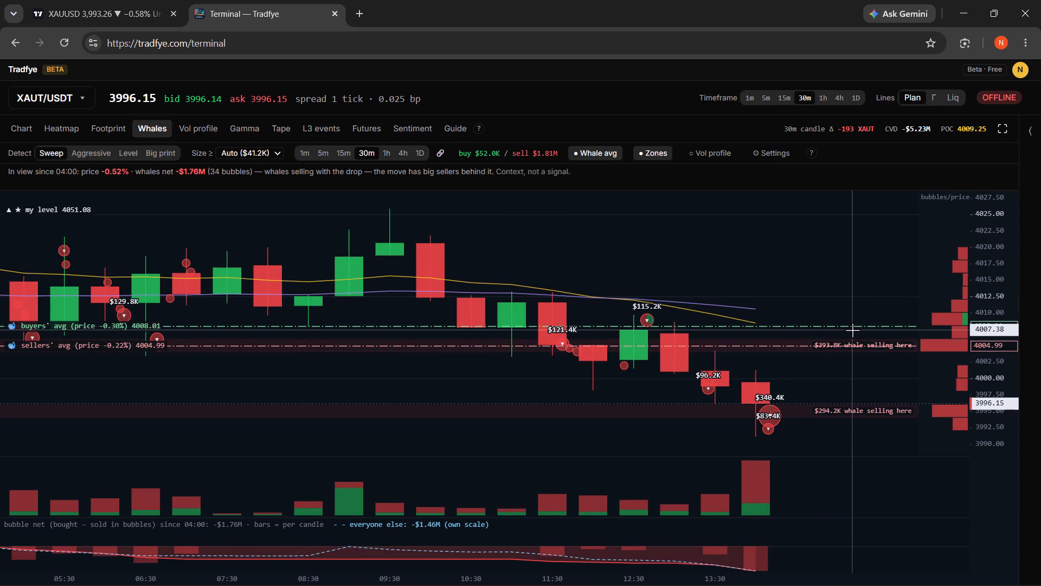
scroll(824, 344, "up", 4)
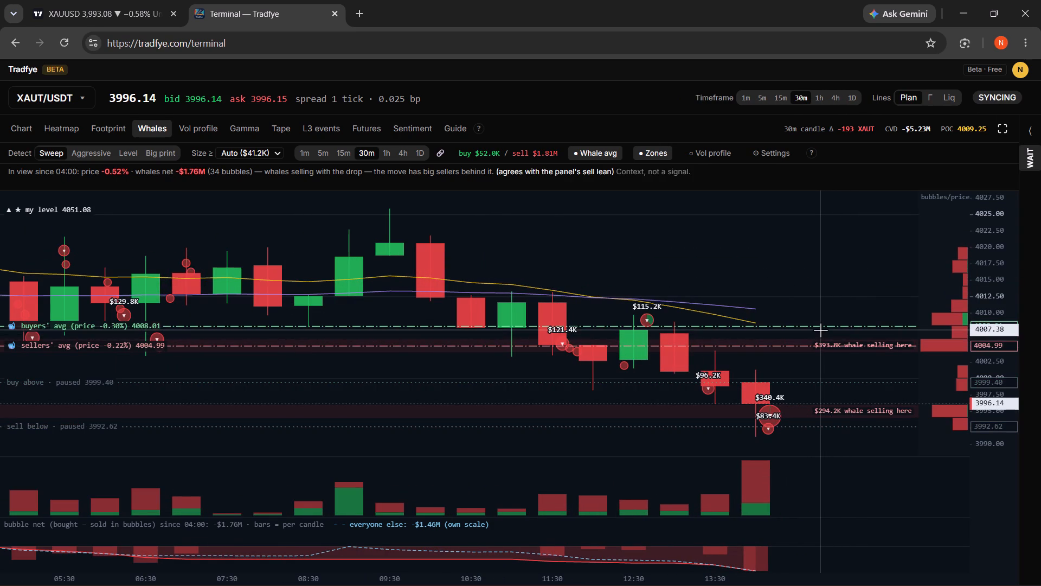
scroll(847, 415, "up", 4)
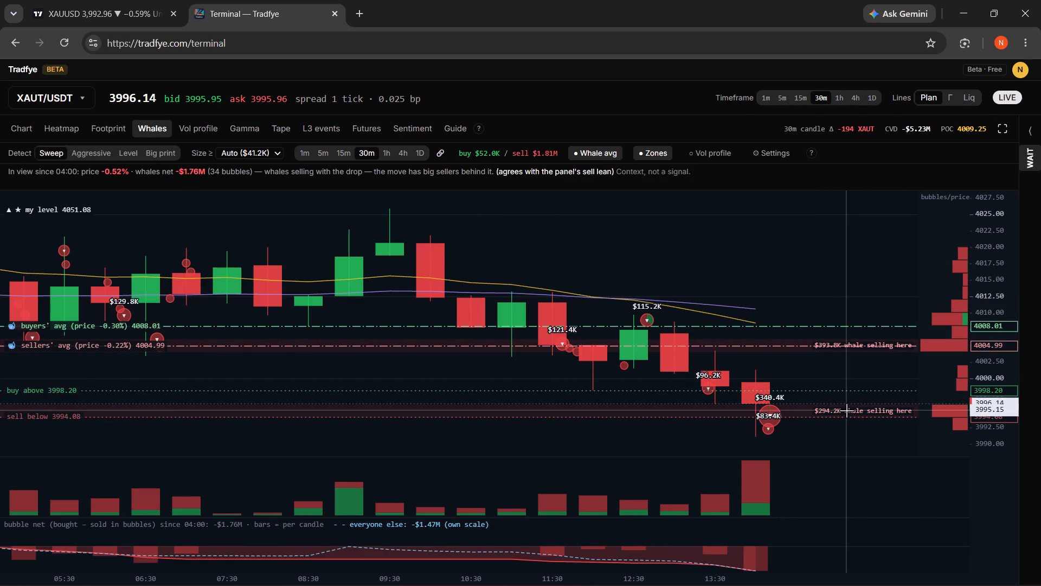
Inspect the latest 30-minute candles' whale bubbles closely against the buy-above and sell-below lines.
scroll(846, 410, "up", 2)
scroll(1004, 455, "up", 3)
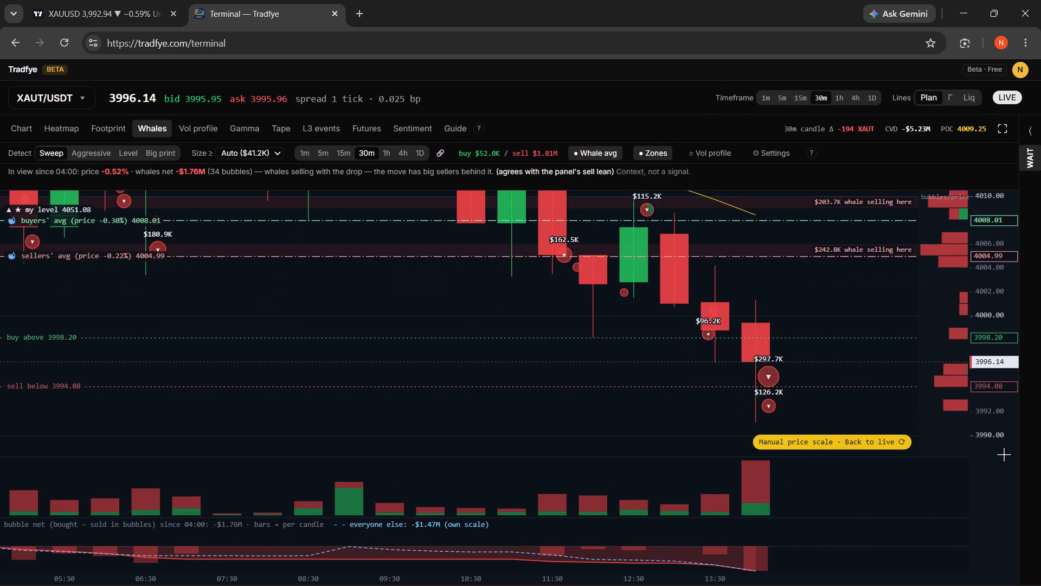
scroll(1004, 454, "up", 8)
left_click_drag(864, 309, 863, 475)
left_click_drag(851, 316, 833, 486)
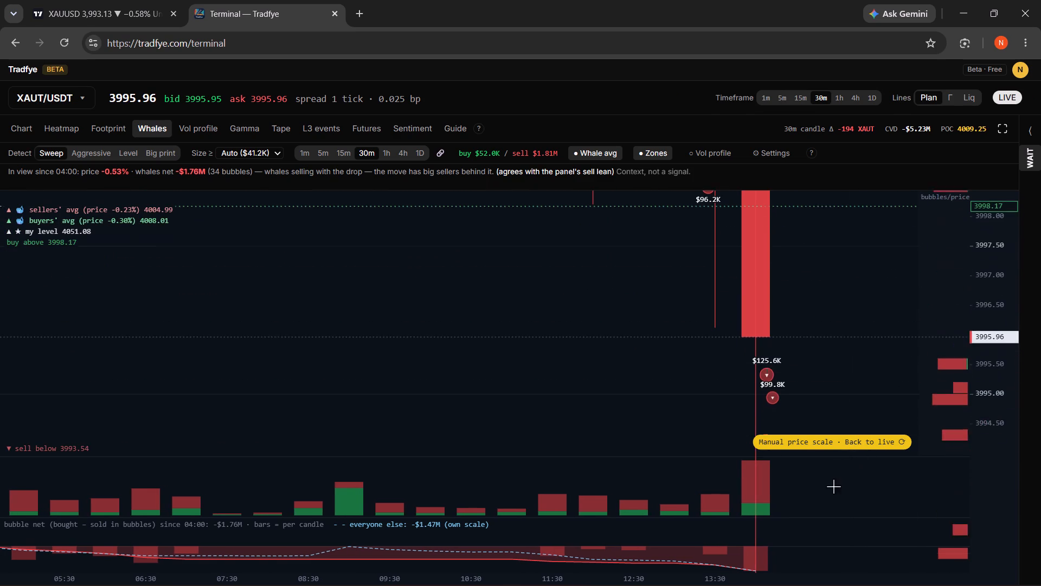
left_click_drag(833, 486, 827, 494)
left_click_drag(901, 359, 897, 429)
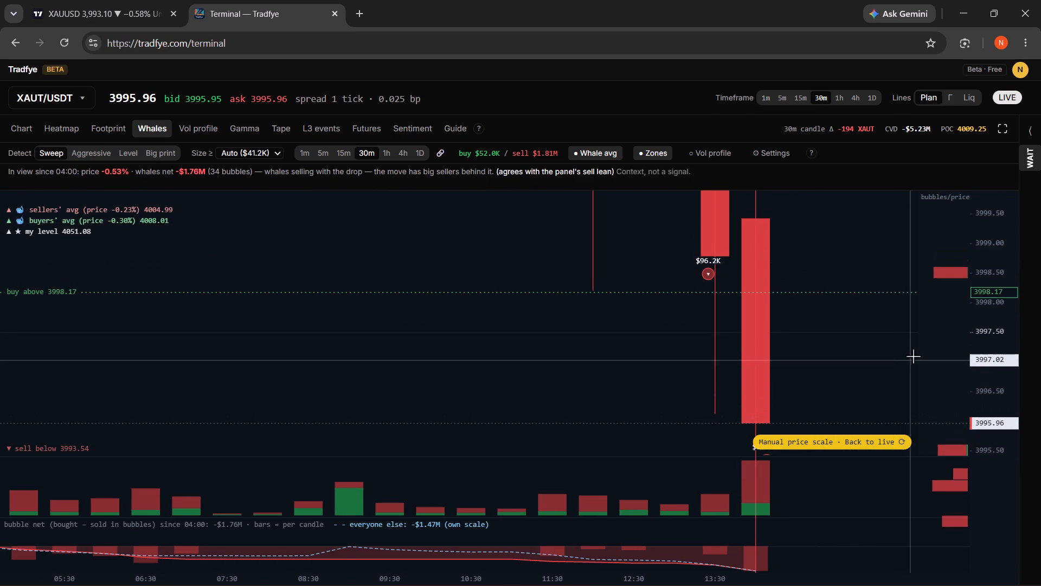
left_click_drag(916, 351, 917, 372)
scroll(976, 323, "down", 4)
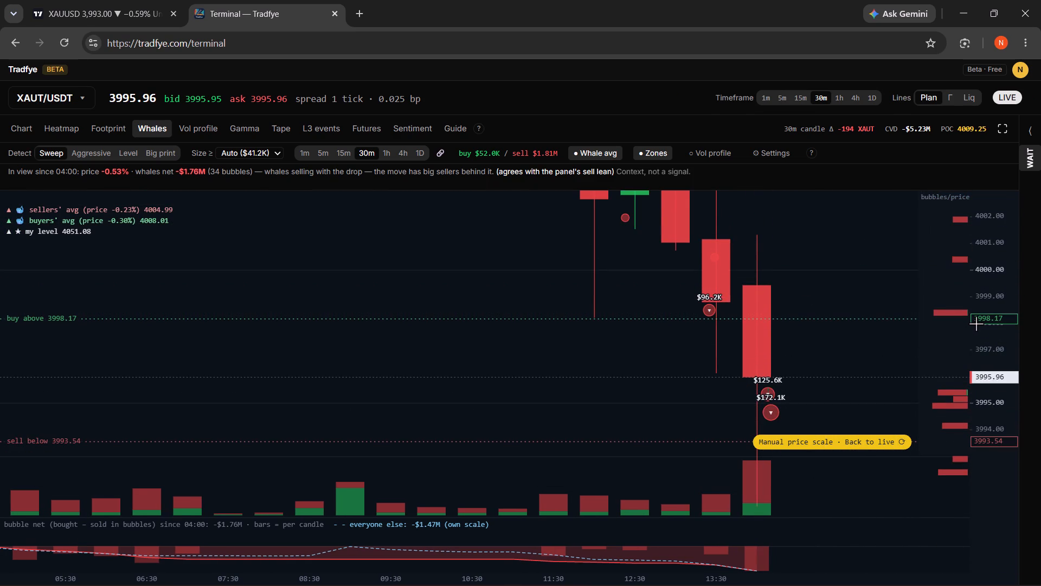
Examine the latest 30-minute candles' whale bubbles around and beneath the sell-below line.
scroll(975, 323, "down", 1)
scroll(913, 326, "down", 1)
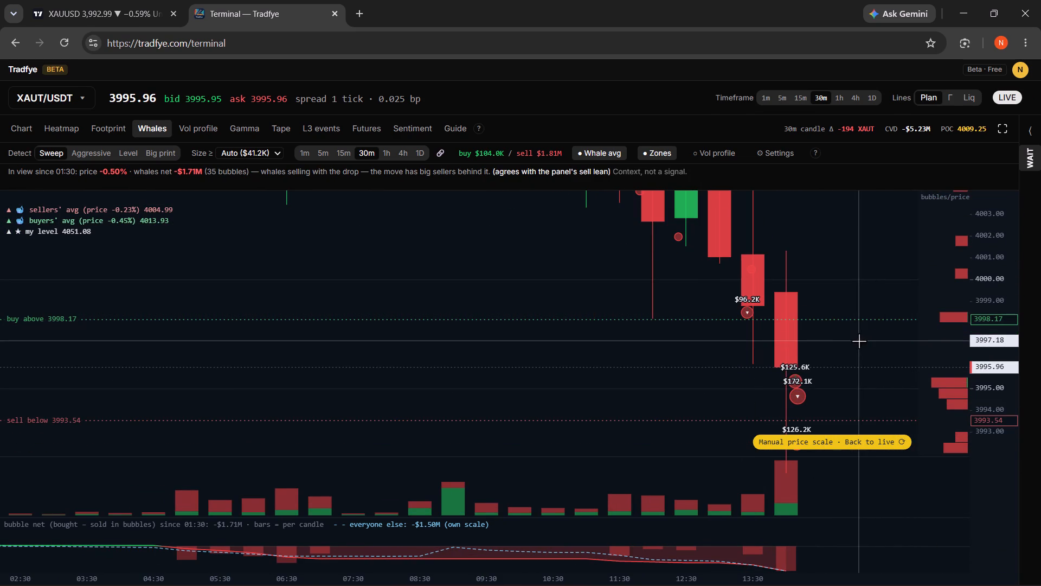
left_click_drag(859, 341, 848, 282)
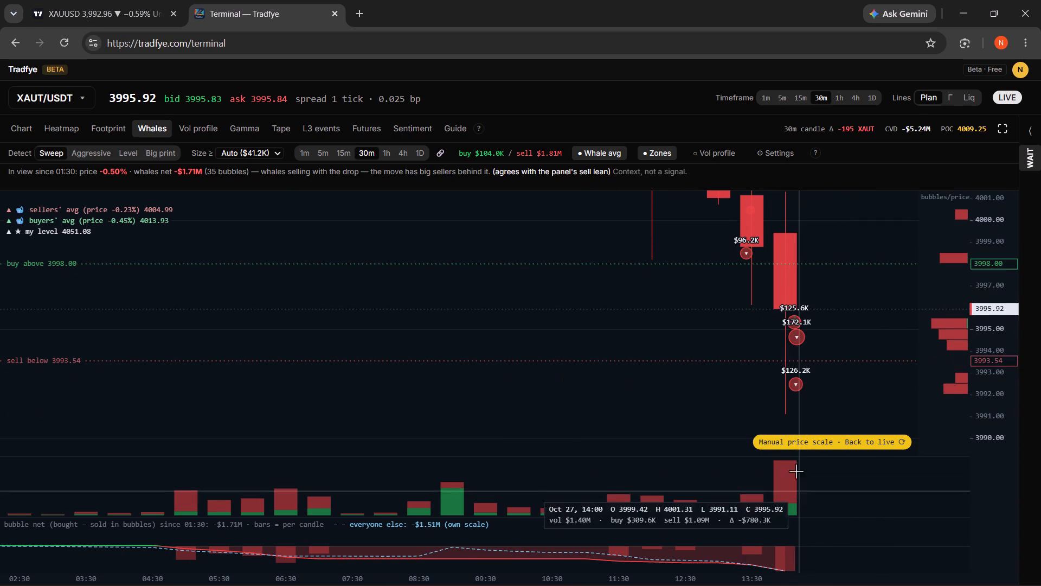
Look through Tradfye's volume profile, gamma and footprint views and inspect the order-book heatmap around the current XAUT/USDT price.
left_click(181, 129)
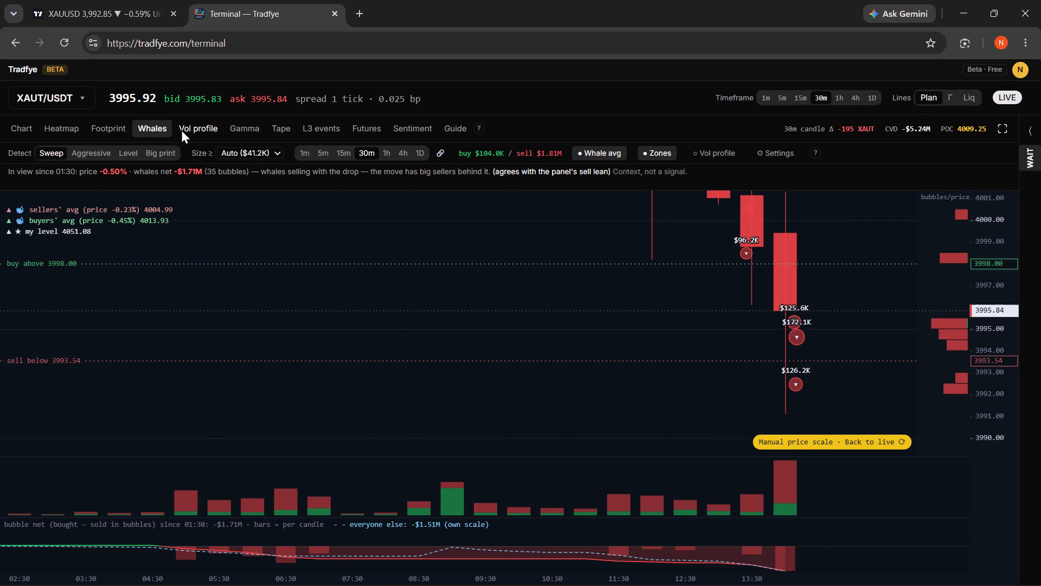
left_click(221, 122)
left_click(231, 123)
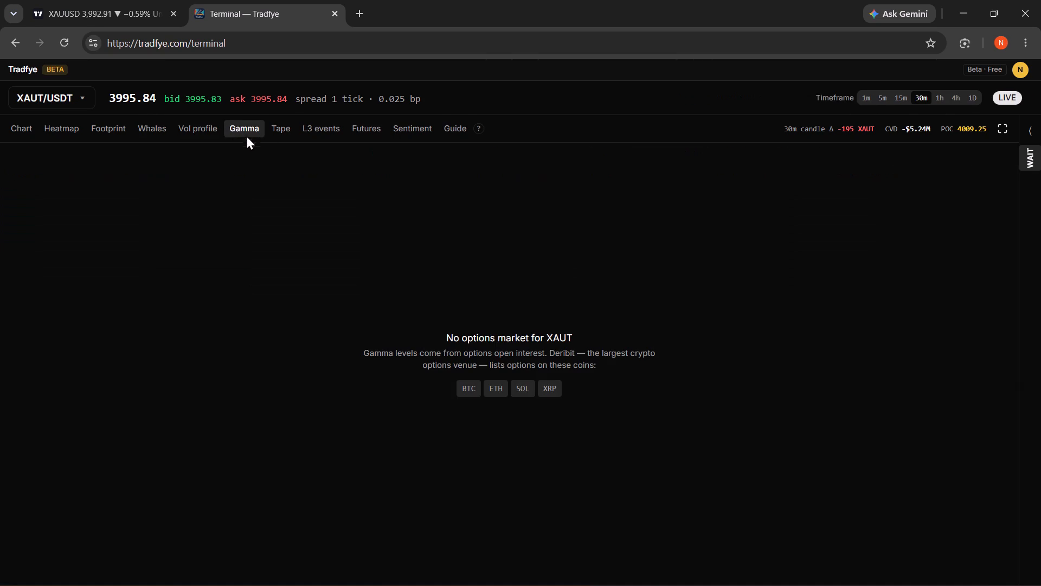
left_click(105, 129)
left_click(73, 133)
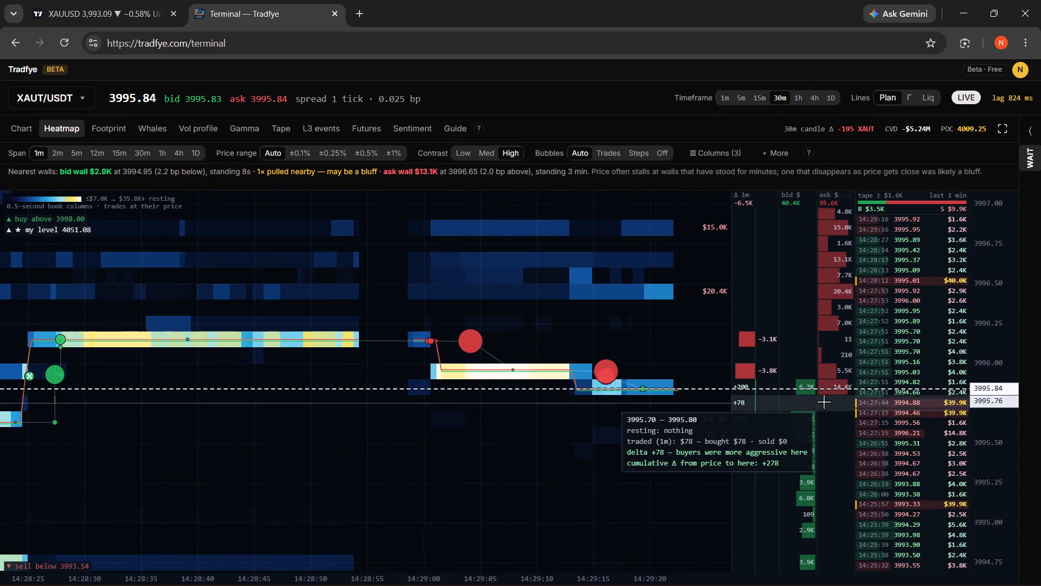
scroll(822, 390, "up", 2)
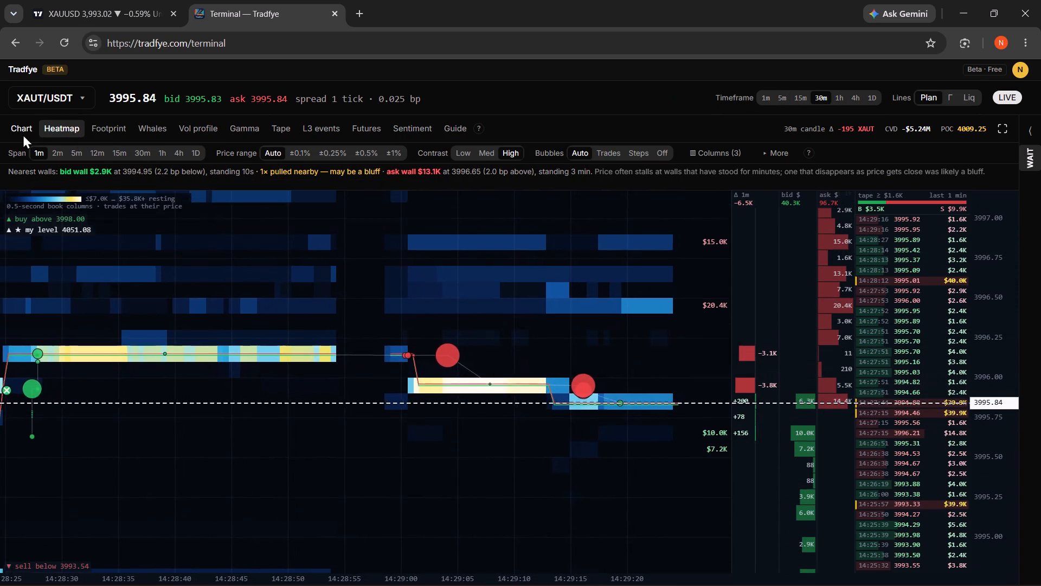
Open Tradfye's 30-minute price chart and remove the RSI 14, EMA 50 and EMA 21 indicators.
left_click(19, 131)
left_click_drag(703, 323, 556, 321)
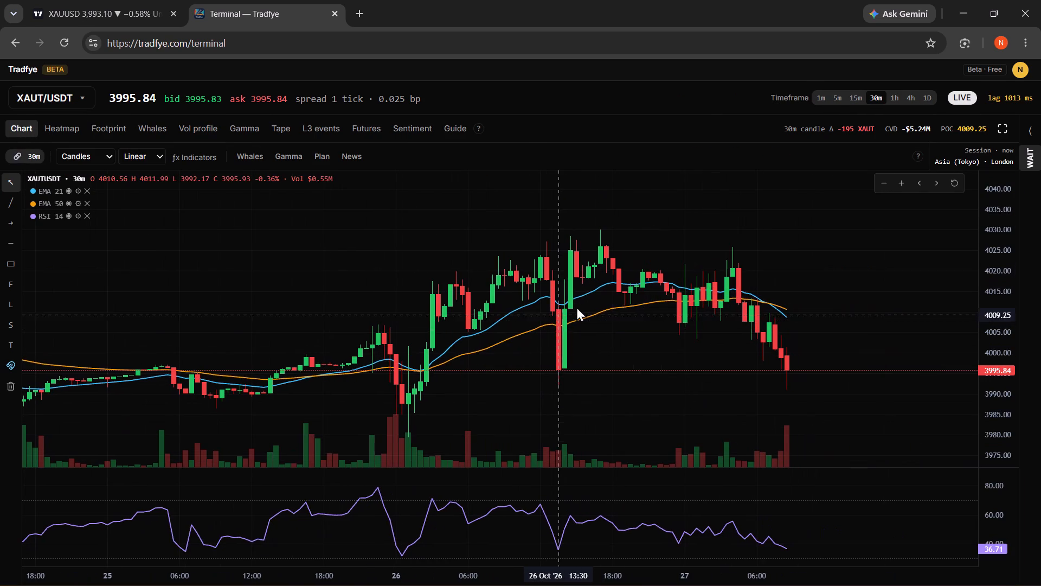
scroll(748, 298, "down", 5)
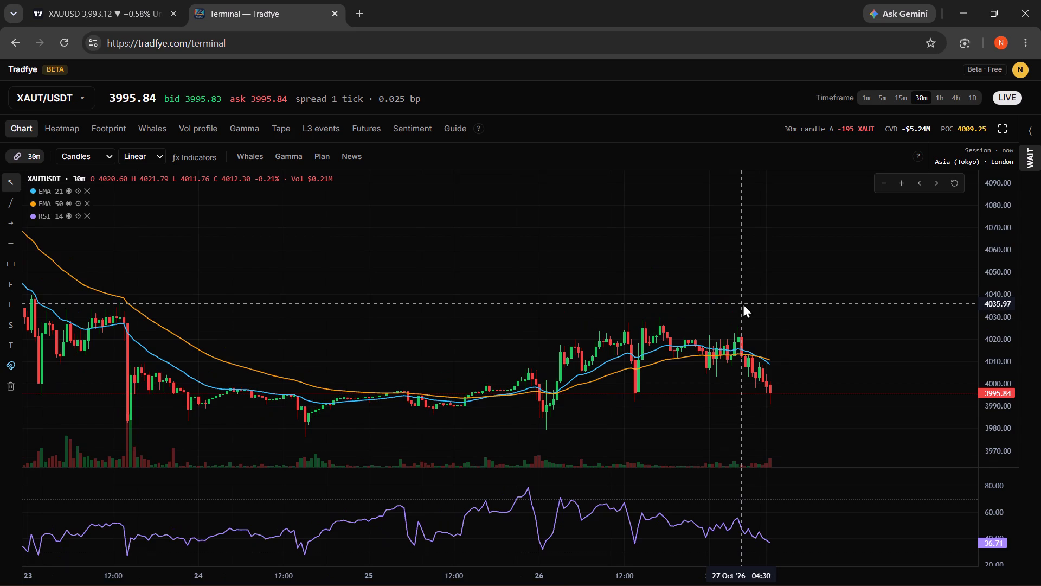
scroll(743, 303, "down", 9)
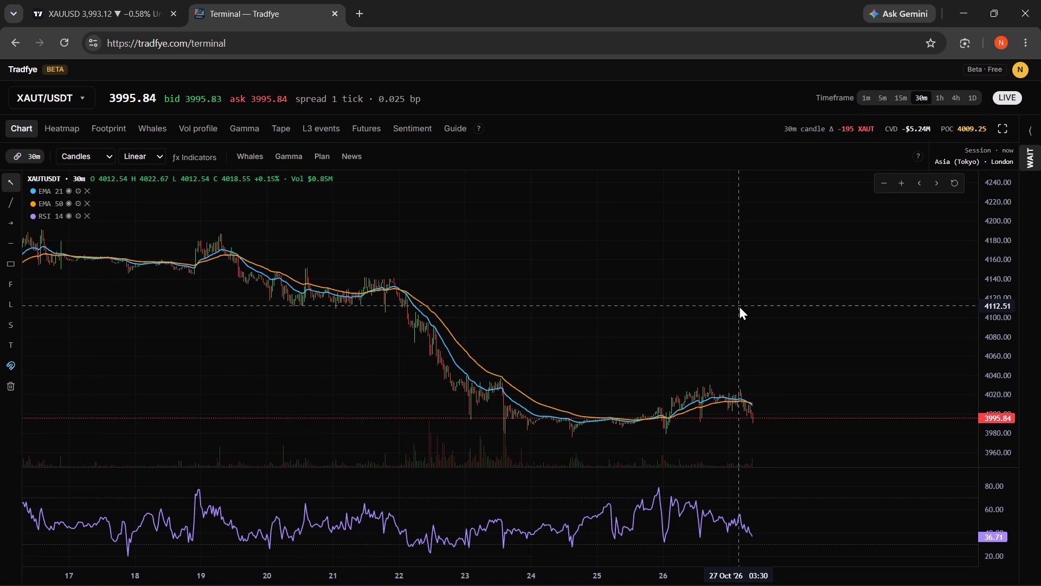
left_click(88, 213)
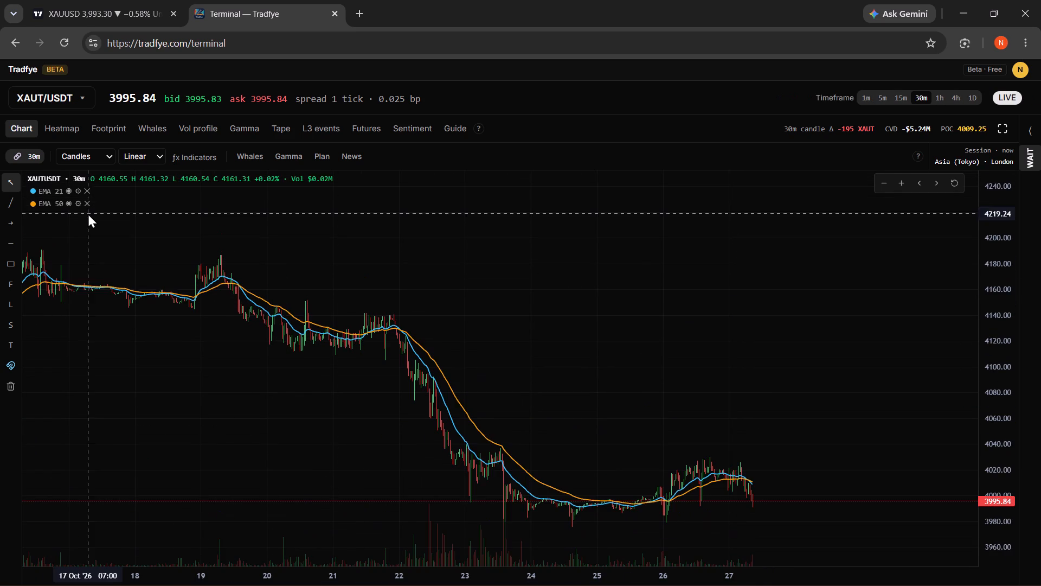
left_click(85, 201)
left_click(84, 193)
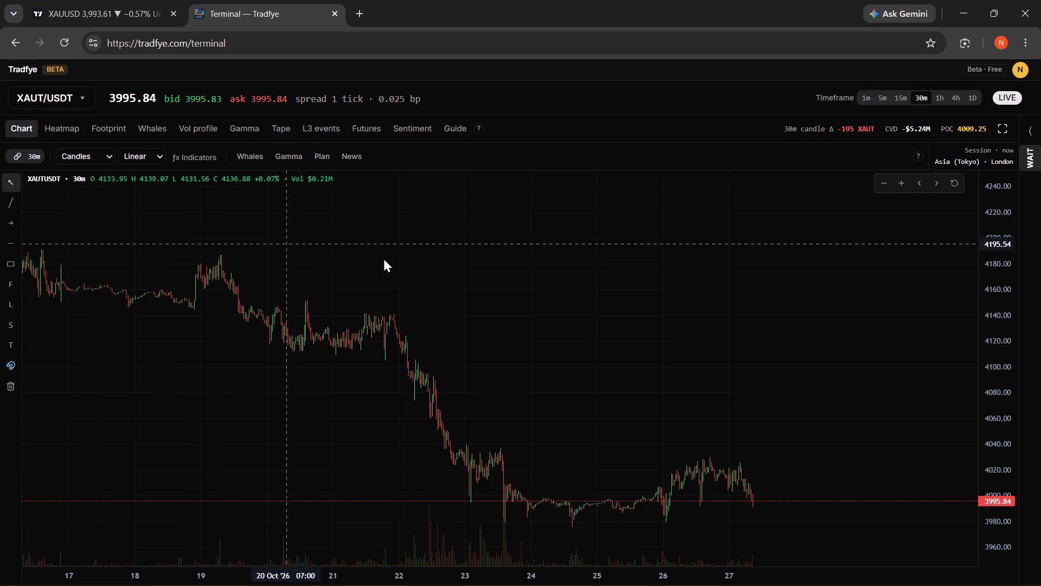
Examine the XAUT/USDT 30-minute price history from late September through the recent decline and its lows.
scroll(653, 306, "down", 9)
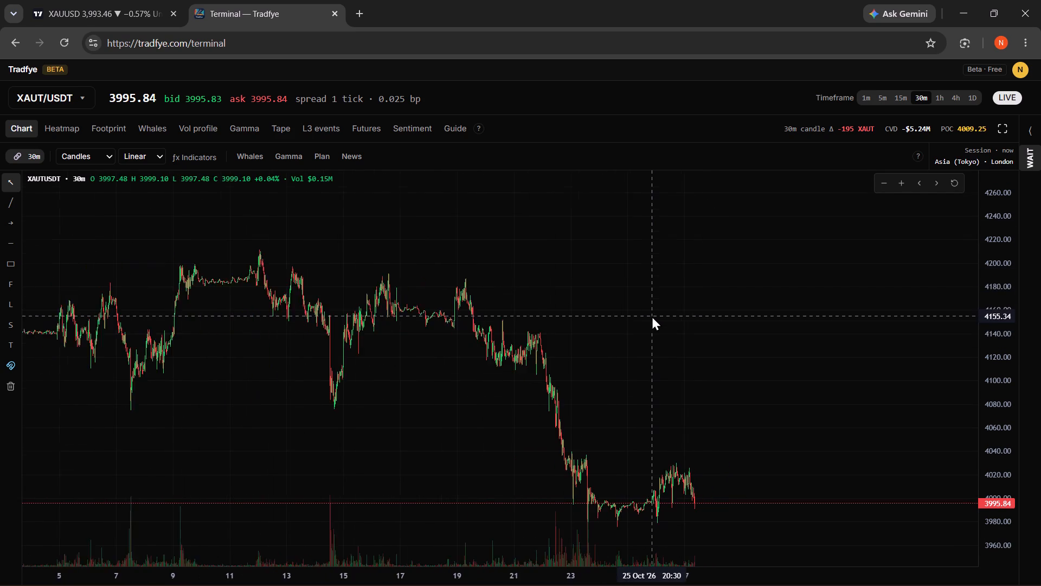
scroll(652, 317, "down", 4)
left_click_drag(648, 353, 609, 240)
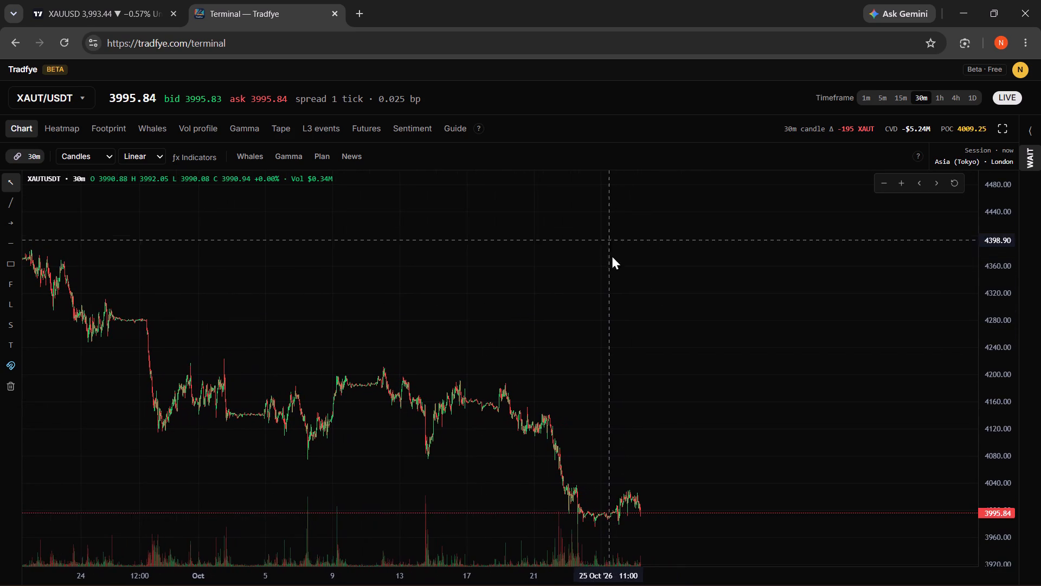
left_click_drag(1007, 453, 996, 312)
left_click_drag(872, 435, 768, 145)
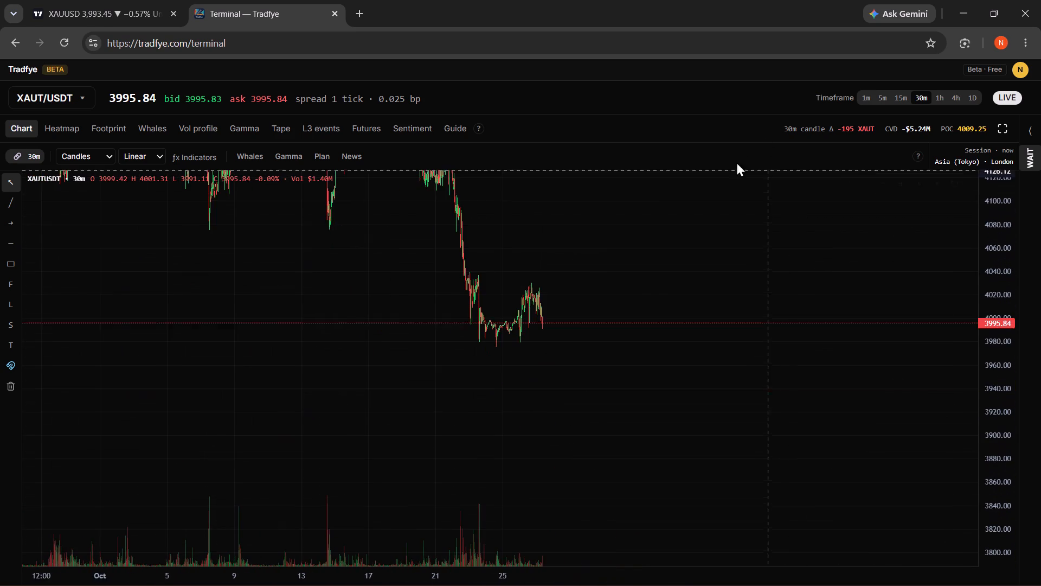
scroll(545, 320, "up", 13)
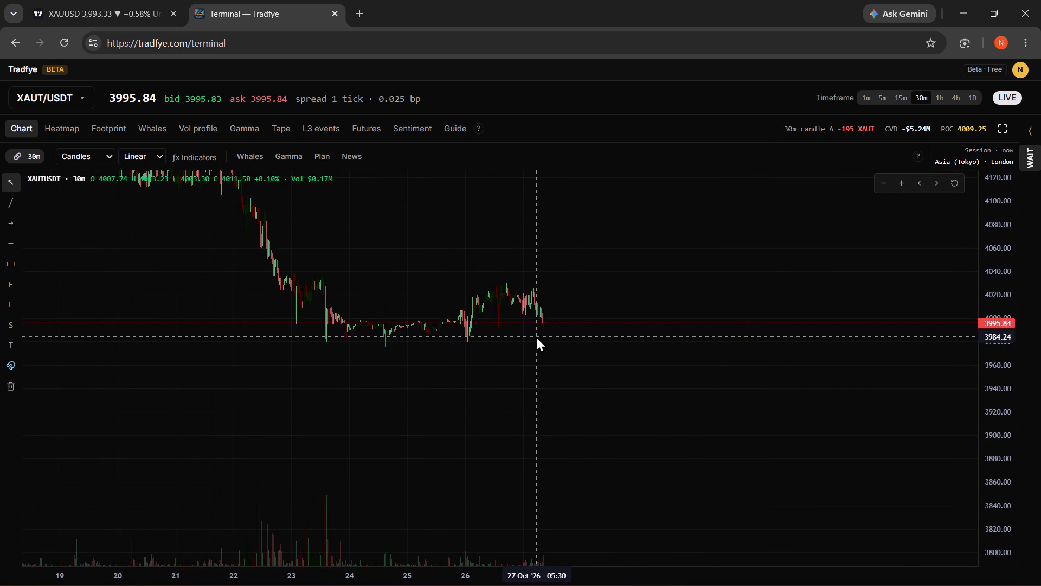
scroll(536, 336, "up", 3)
scroll(537, 336, "down", 1)
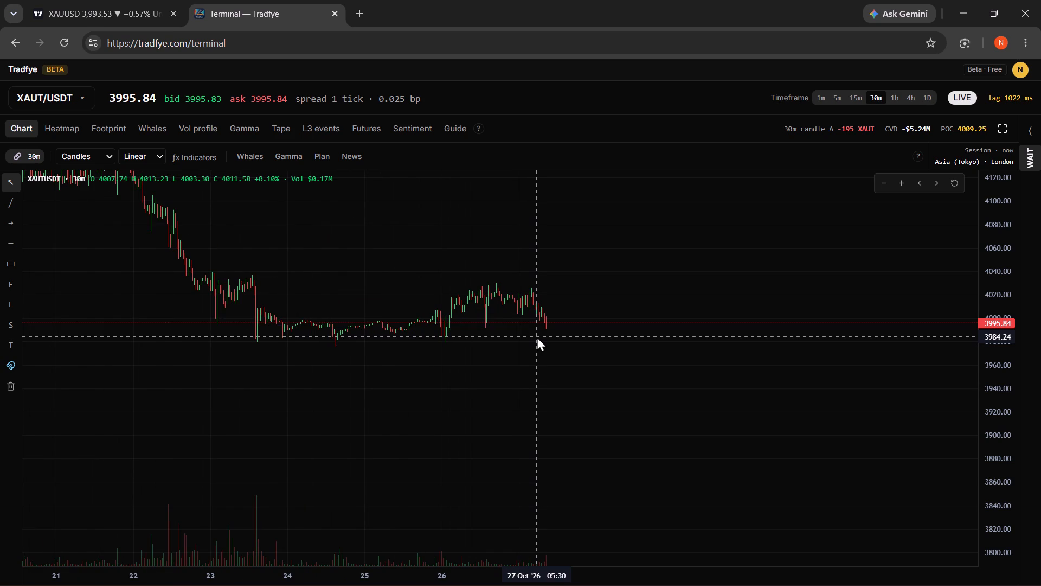
scroll(537, 336, "down", 5)
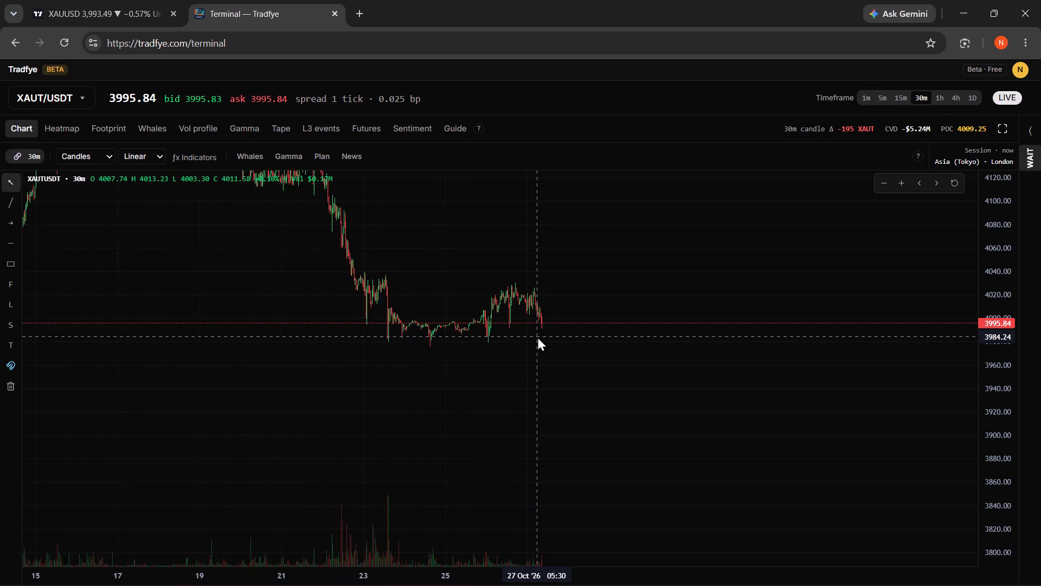
scroll(537, 336, "down", 3)
left_click_drag(544, 323, 812, 549)
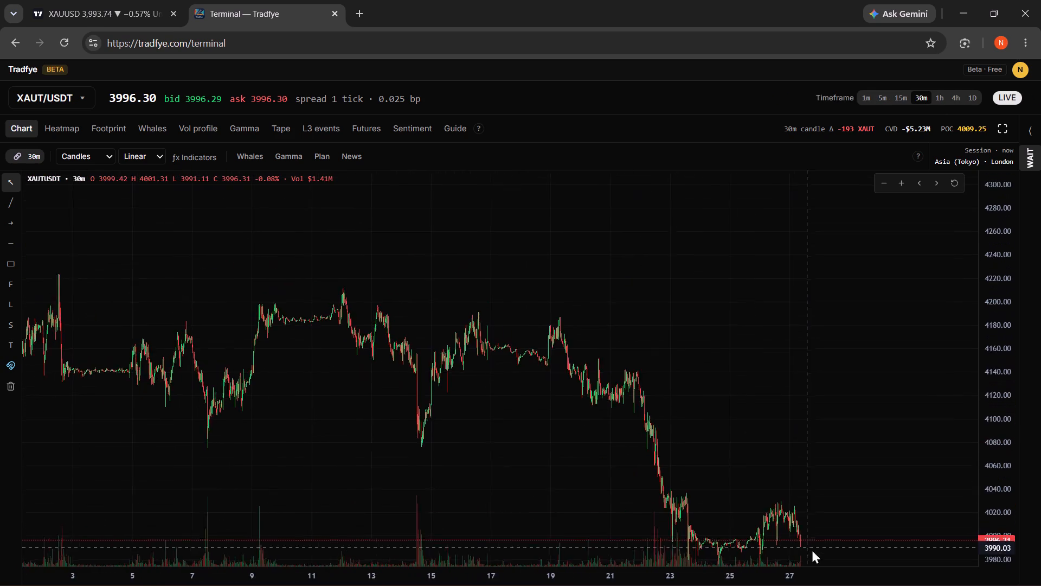
left_click_drag(812, 549, 808, 543)
scroll(769, 480, "down", 2)
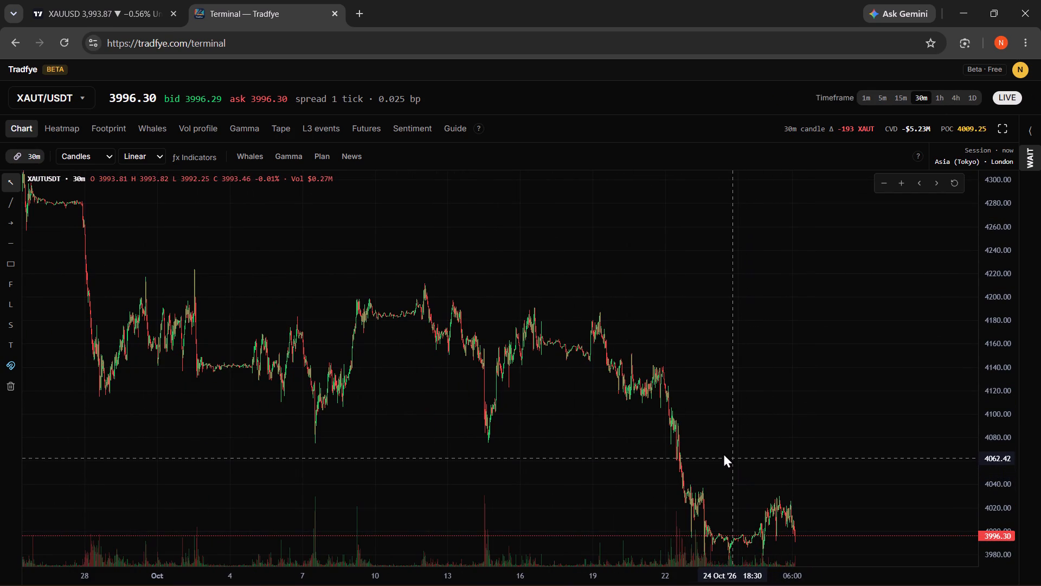
Return to TradingView and switch the XAUUSD chart to the 30-minute timeframe, showing the wider October price history.
left_click(118, 0)
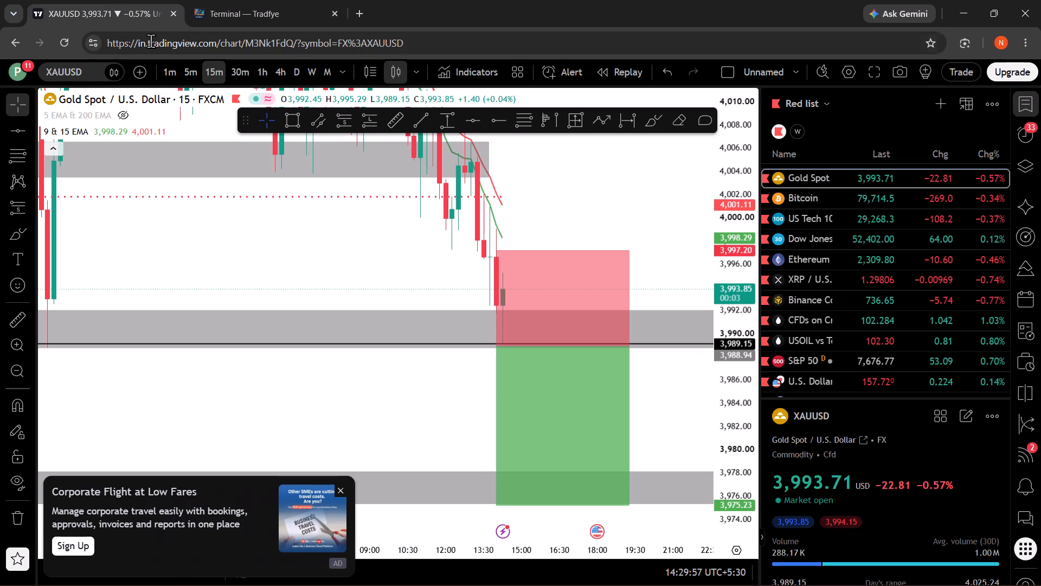
left_click_drag(352, 277, 382, 335)
left_click(245, 90)
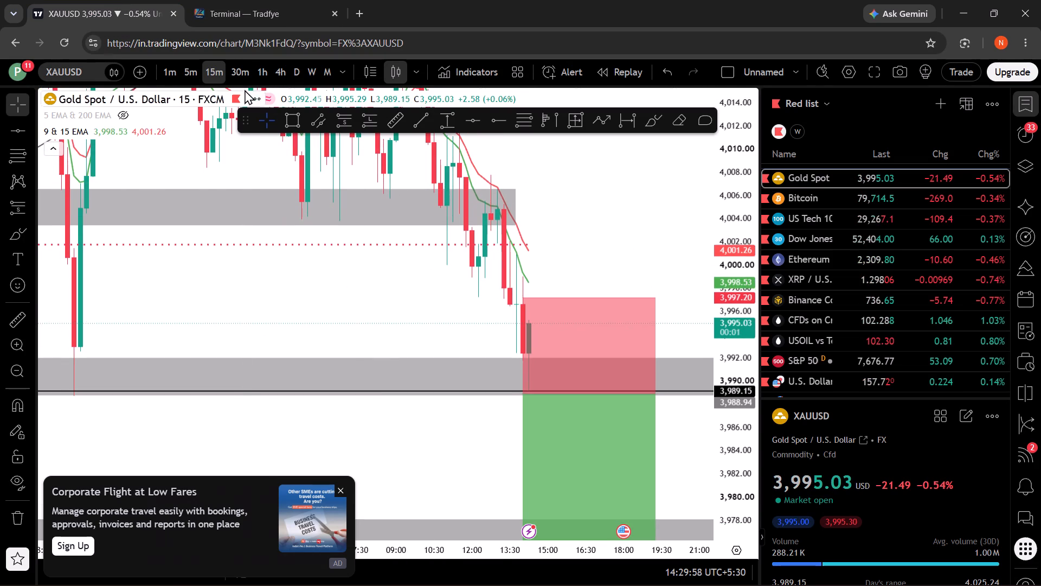
left_click(240, 79)
scroll(342, 315, "down", 7)
left_click_drag(725, 212, 720, 585)
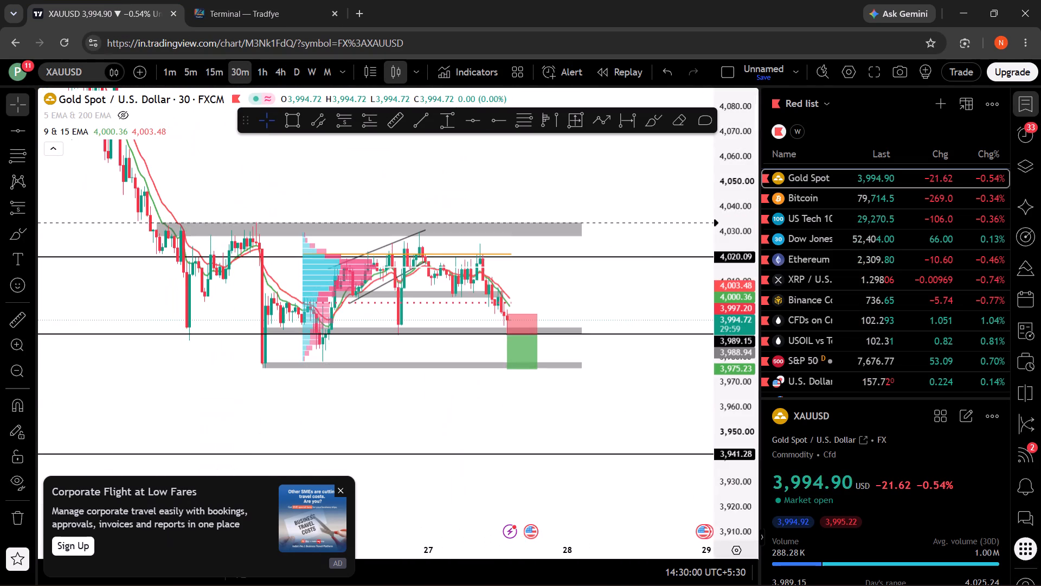
left_click_drag(720, 585, 714, 578)
scroll(634, 420, "down", 6)
left_click_drag(725, 214, 703, 495)
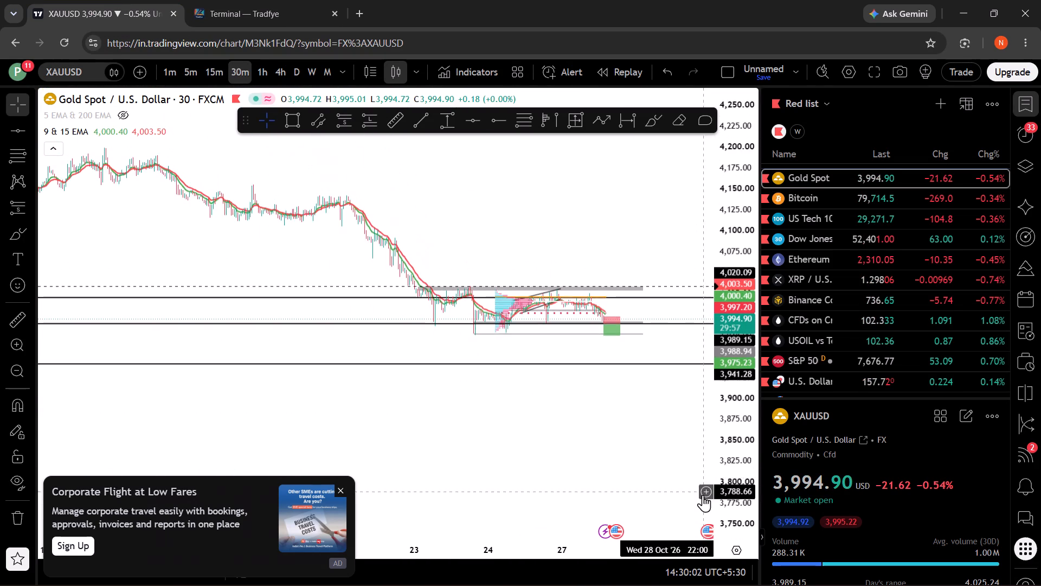
left_click_drag(703, 495, 701, 495)
scroll(540, 413, "down", 5)
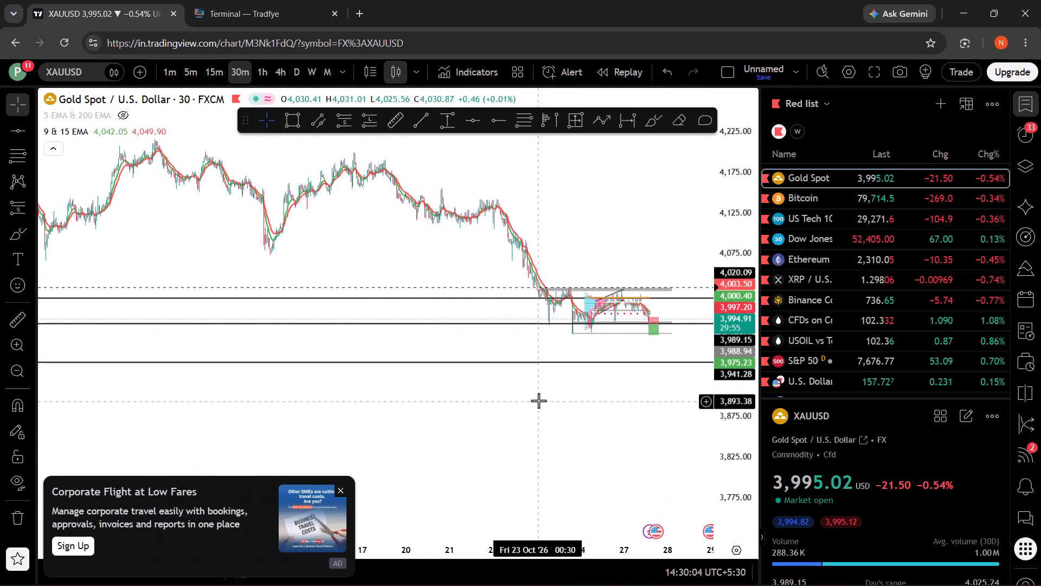
scroll(537, 398, "down", 3)
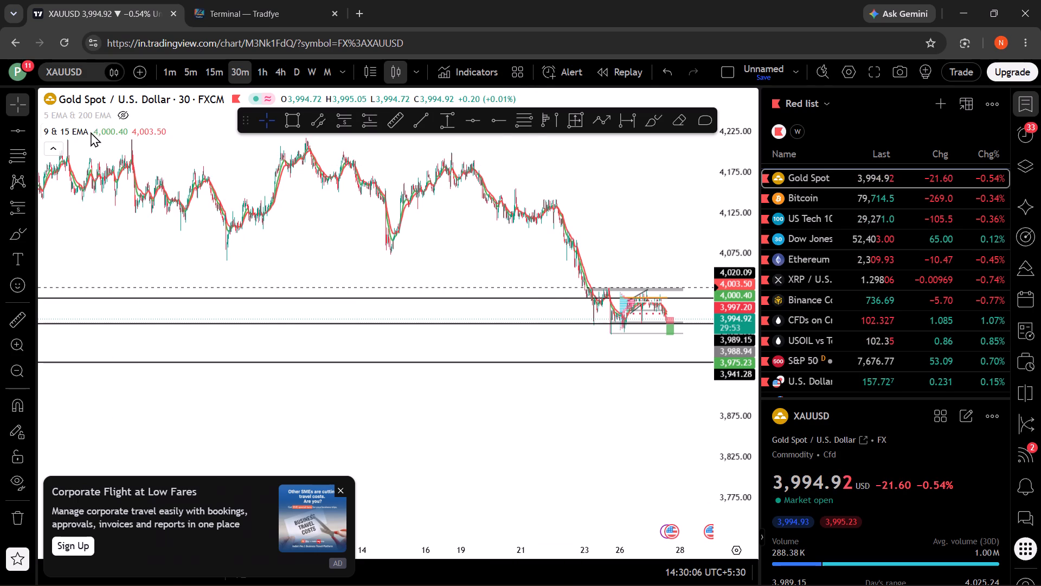
Hide the 9 & 15 EMA indicator on the XAUUSD chart.
left_click(88, 133)
left_click(95, 130)
Compare the shape of XAUUSD's 30-minute decline on TradingView with Tradfye's XAUT/USDT 30-minute chart.
left_click_drag(197, 232, 198, 288)
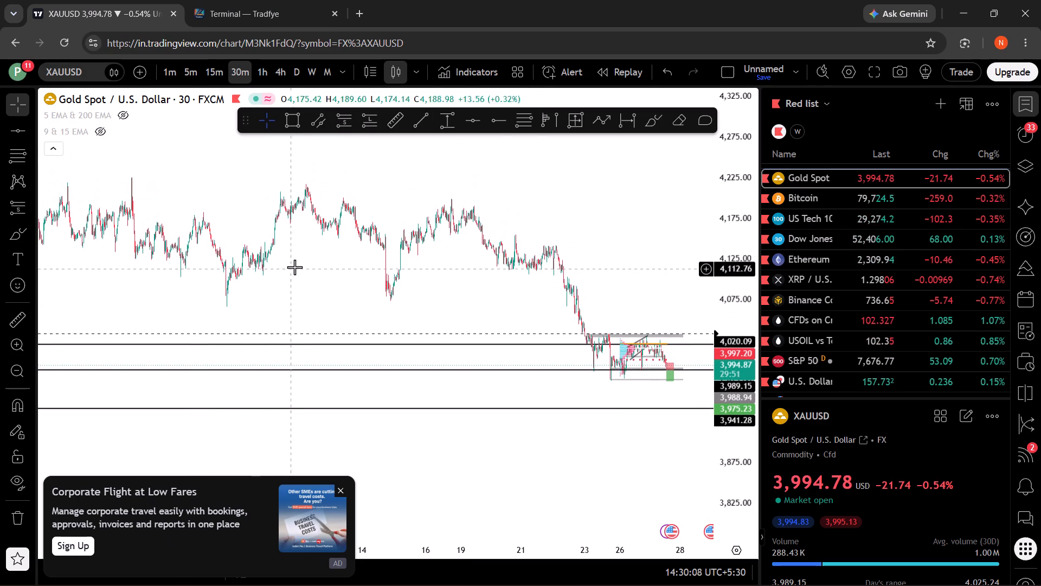
scroll(330, 258, "up", 3)
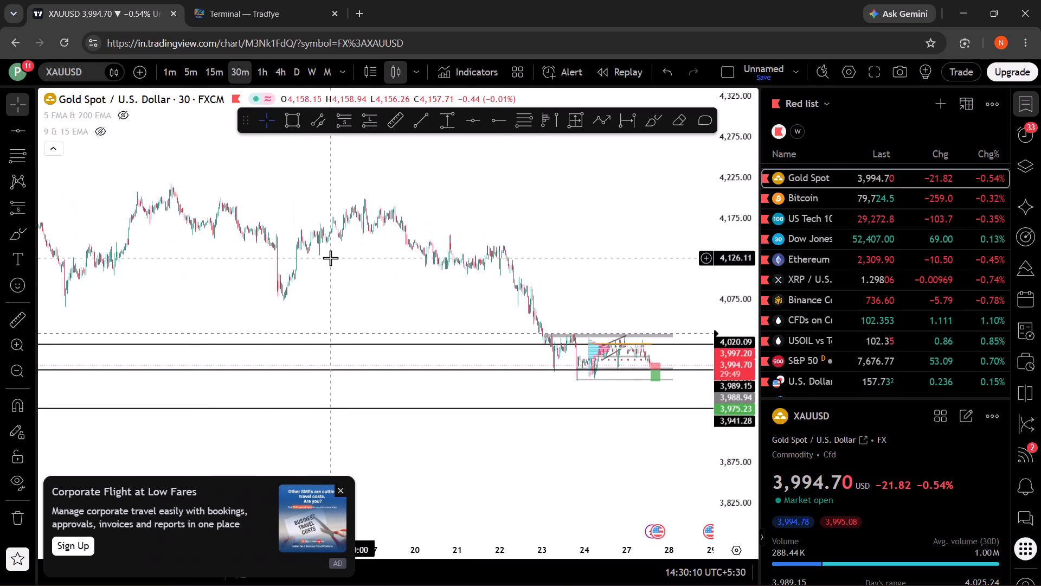
scroll(333, 259, "up", 4)
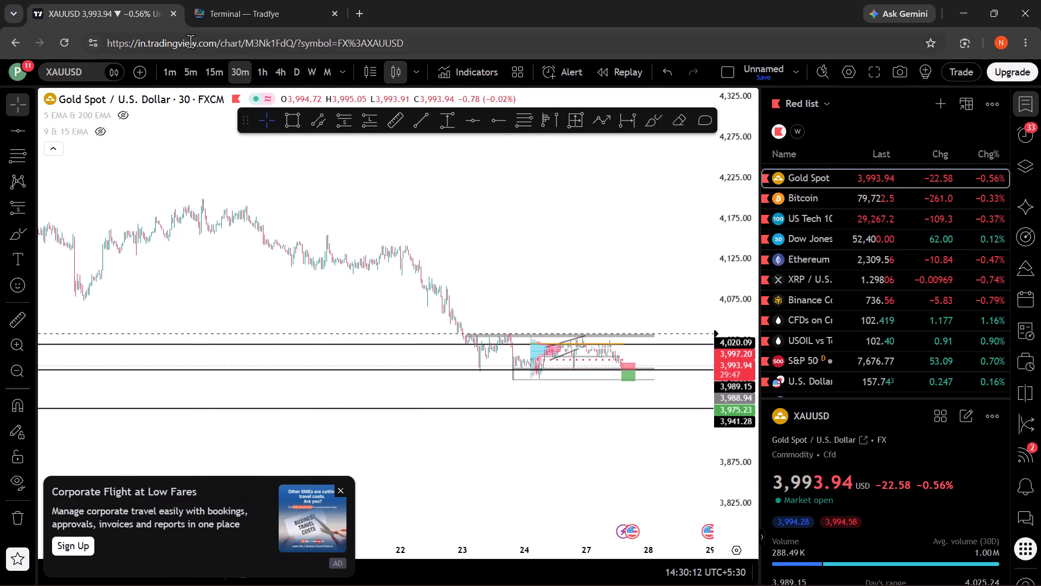
left_click(237, 8)
scroll(484, 466, "up", 2)
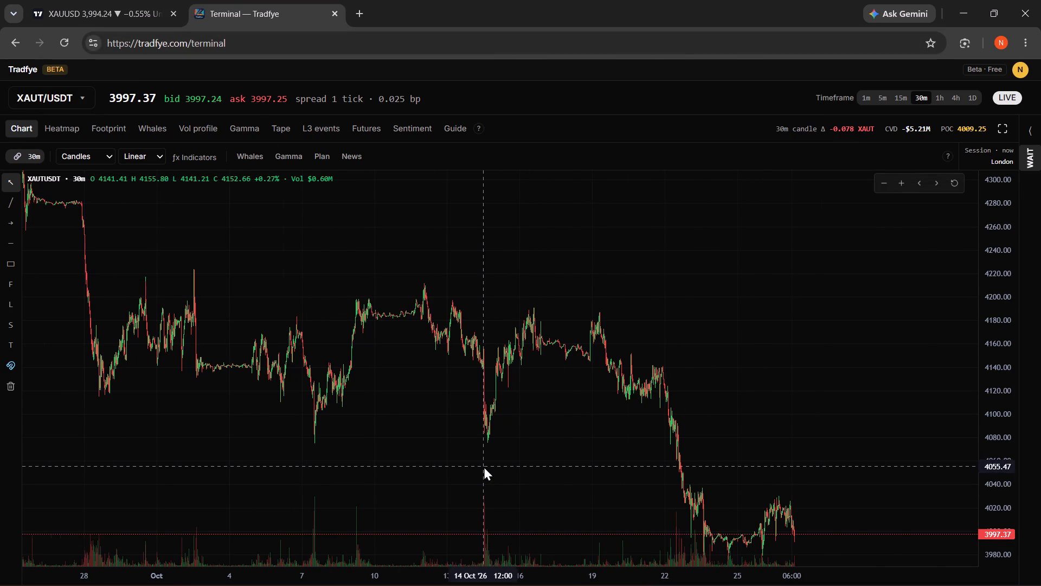
scroll(484, 466, "up", 7)
scroll(480, 463, "down", 15)
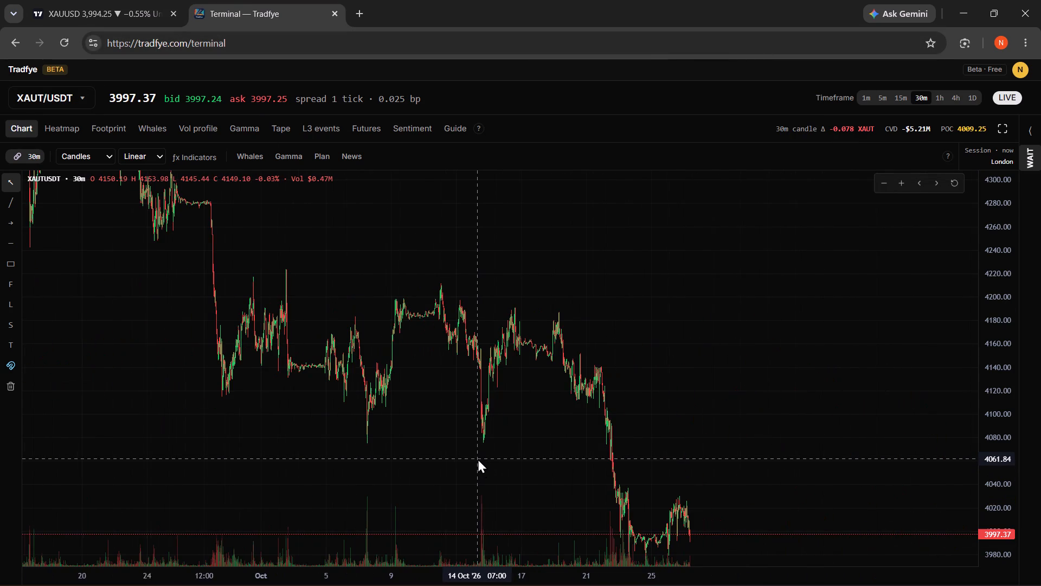
scroll(477, 457, "down", 7)
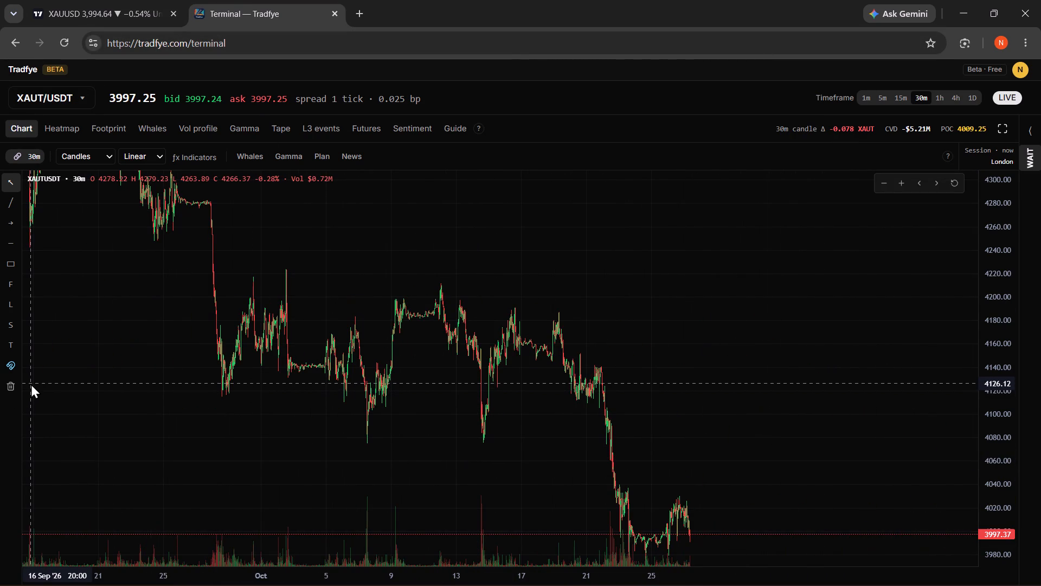
left_click(123, 9)
scroll(236, 296, "down", 5)
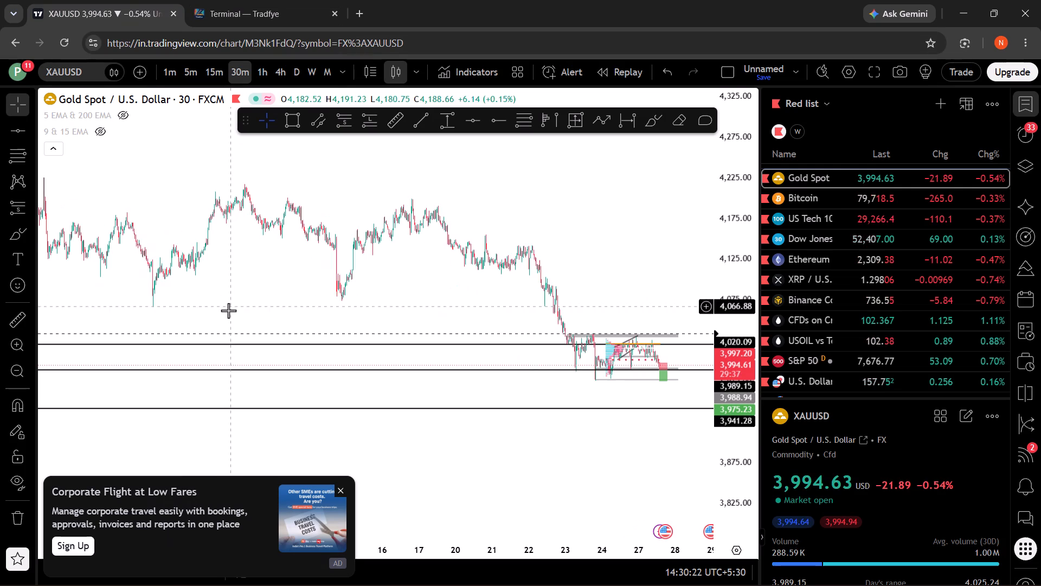
scroll(201, 317, "down", 5)
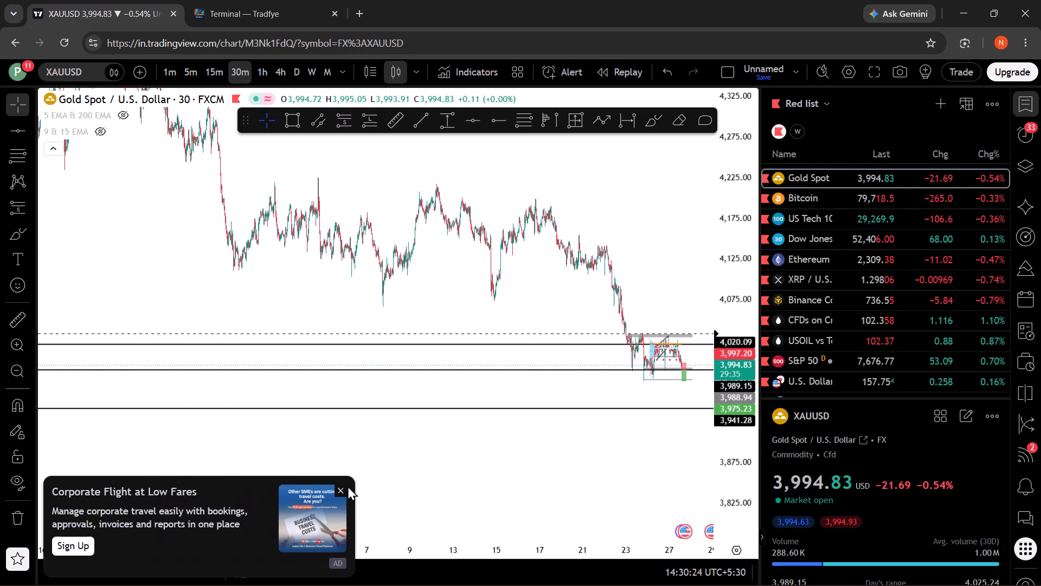
Close the corporate flight advertisement covering the lower part of the XAUUSD chart.
left_click_drag(346, 492, 342, 486)
left_click(707, 100)
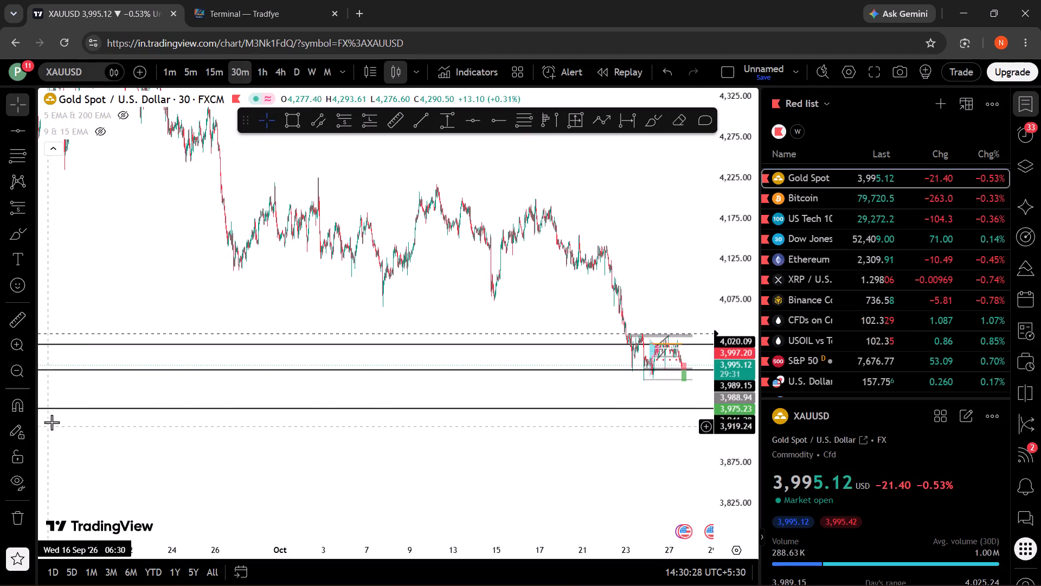
Examine XAUUSD's wider 30-minute decline from September through October against the marked horizontal levels.
scroll(54, 419, "down", 2)
left_click_drag(97, 386, 99, 418)
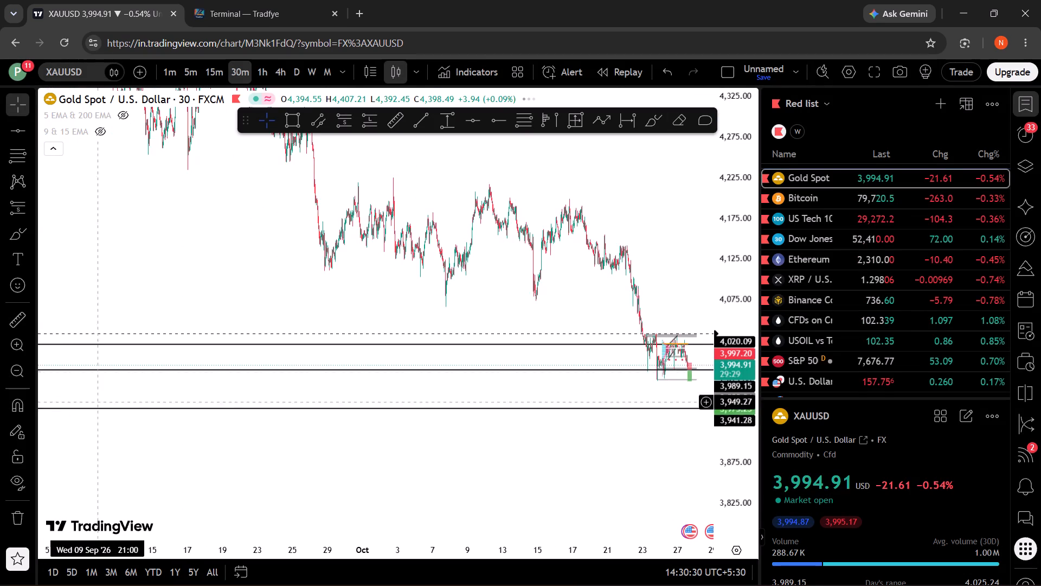
left_click_drag(99, 418, 108, 491)
scroll(134, 421, "down", 4)
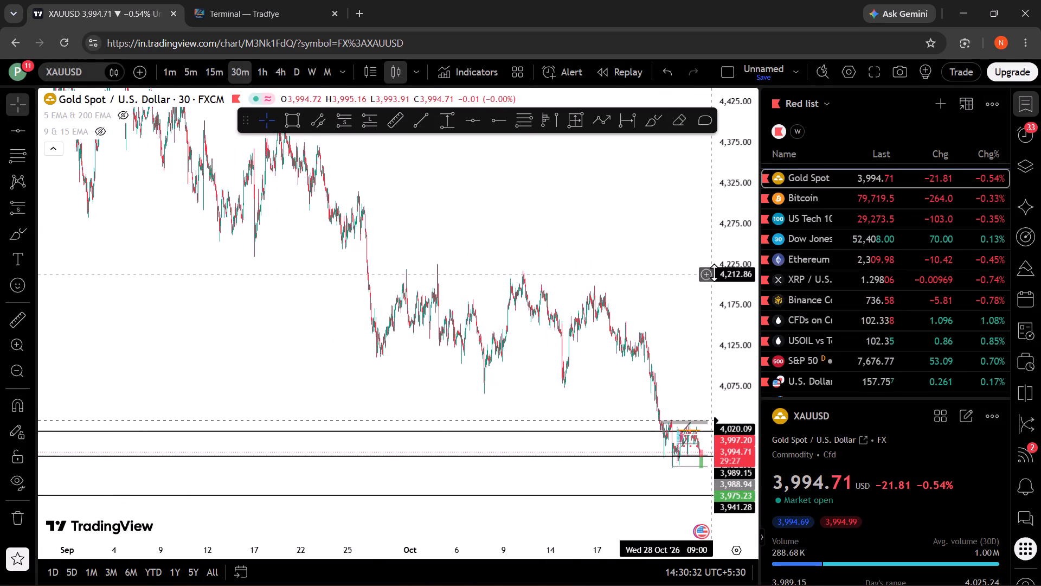
left_click_drag(714, 272, 727, 362)
scroll(506, 392, "down", 5)
left_click_drag(367, 343, 236, 342)
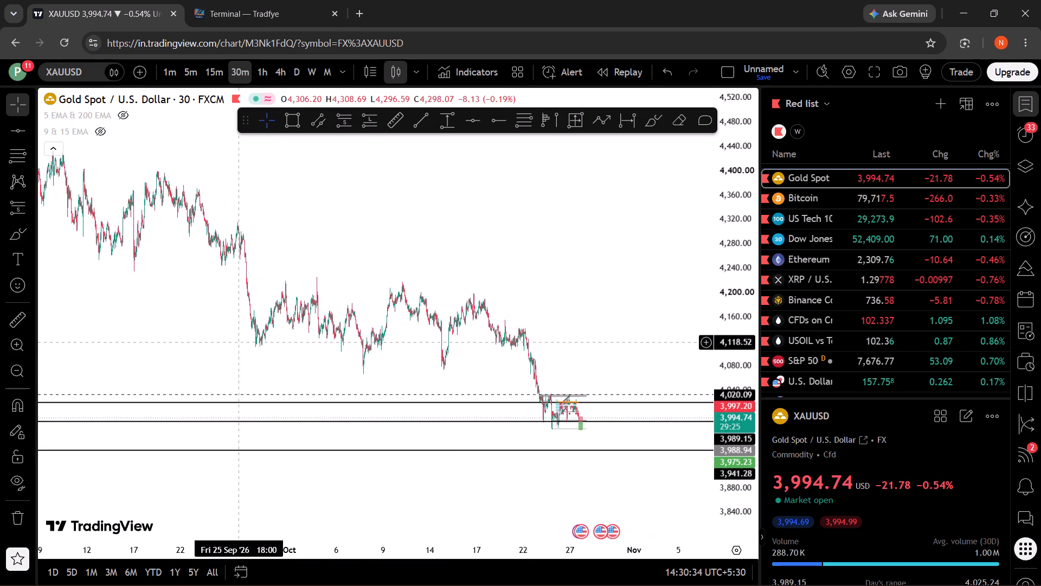
left_click_drag(236, 342, 207, 347)
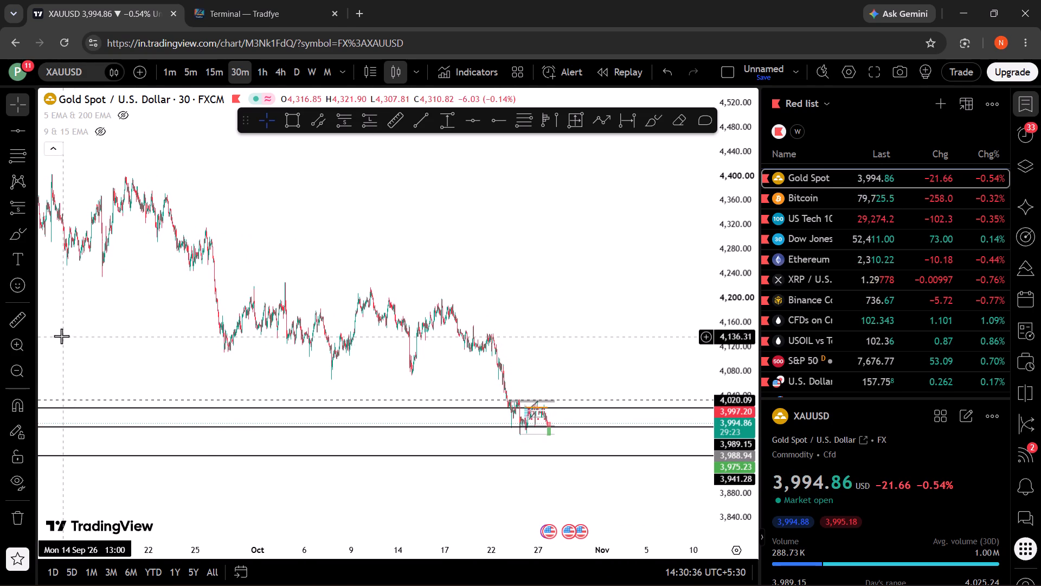
left_click(94, 333)
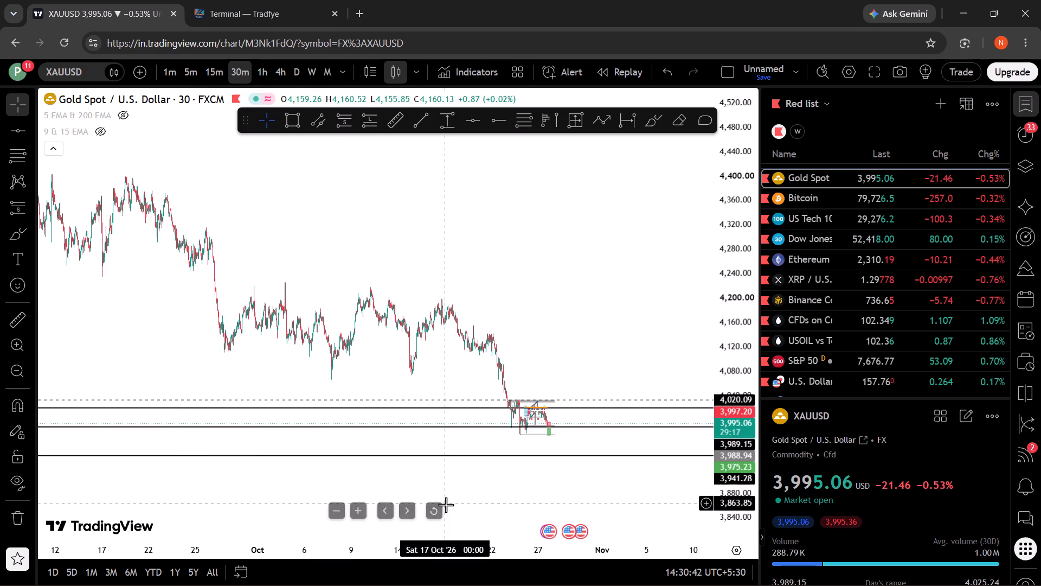
Shift the XAUUSD short position to start at 15:00 on 27 Oct, with entry 3,989.81, stop 3,998.07 and target 3,976.10.
left_click(437, 511)
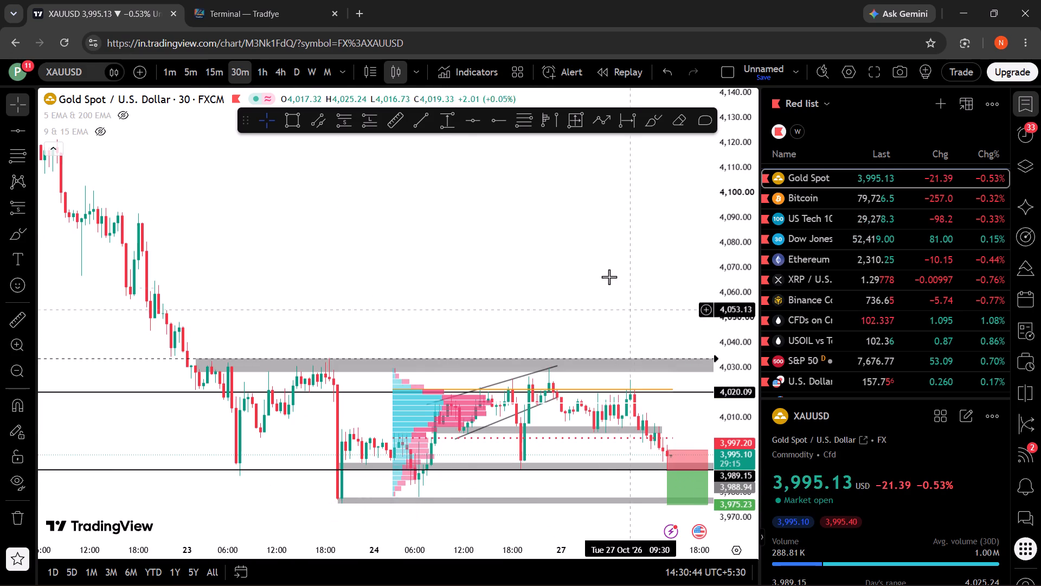
left_click_drag(603, 266, 519, 179)
left_click_drag(742, 477, 712, 368)
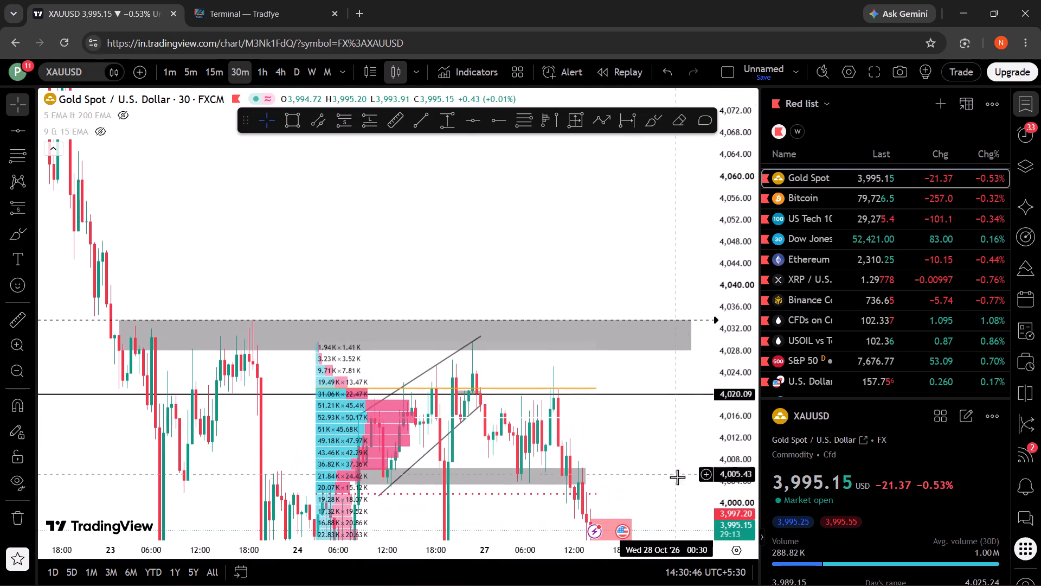
left_click_drag(677, 470, 653, 210)
scroll(624, 237, "up", 7)
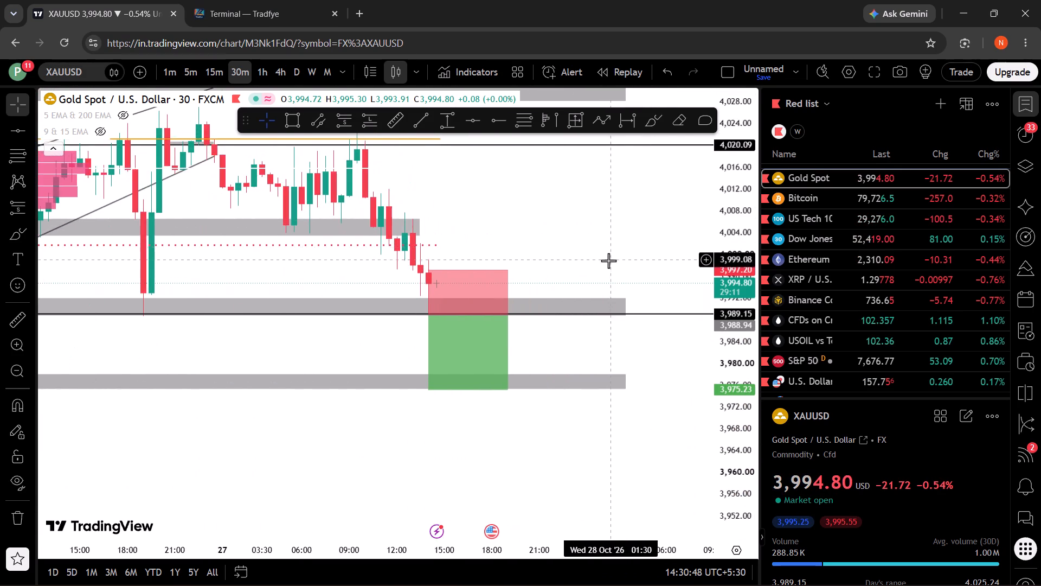
scroll(608, 261, "up", 3)
left_click_drag(408, 291, 425, 286)
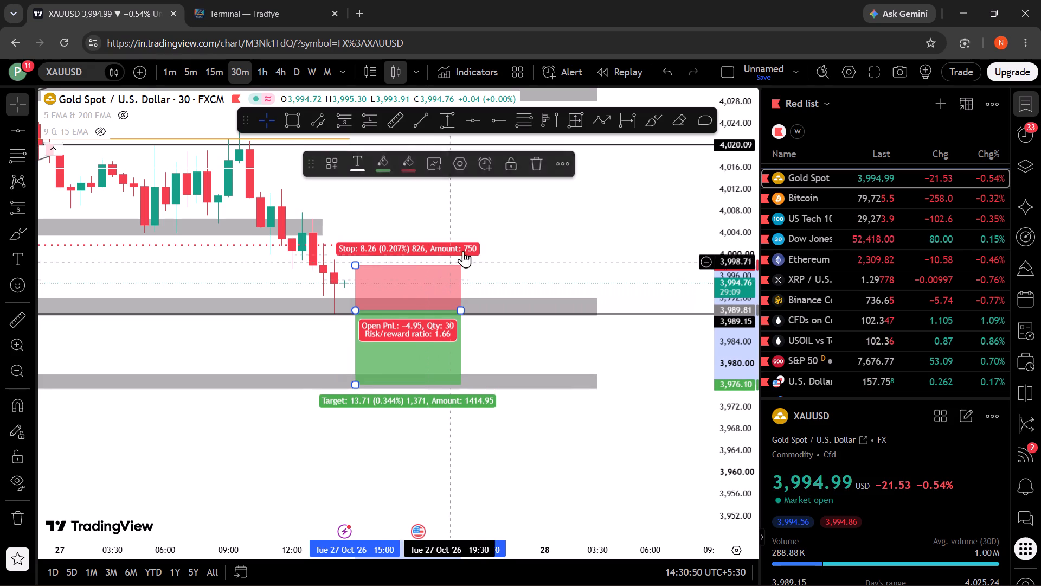
left_click(476, 248)
Show the 9 & 15 EMA indicator on the XAUUSD chart again and deselect the short position.
left_click(103, 136)
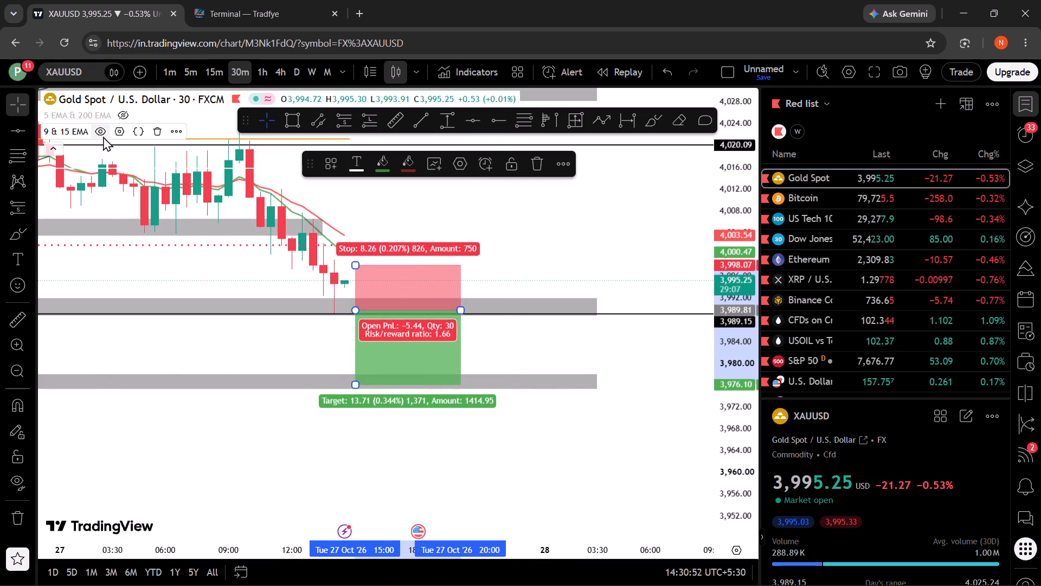
left_click(552, 239)
Switch to Tradfye and check XAUT/USDT's 30-minute footprint and its daily volume profile.
left_click(261, 26)
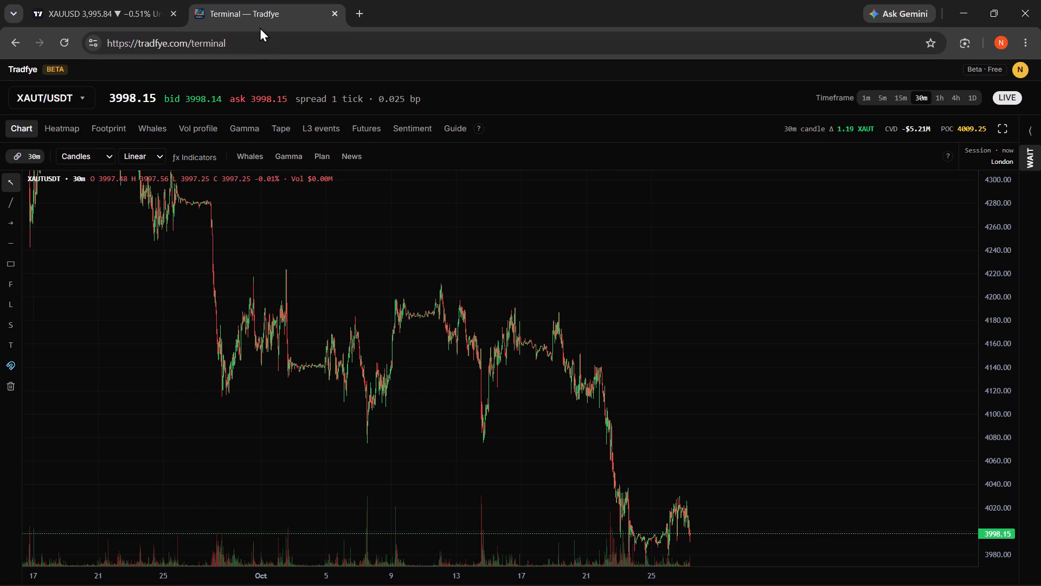
left_click_drag(608, 312, 484, 205)
left_click(111, 130)
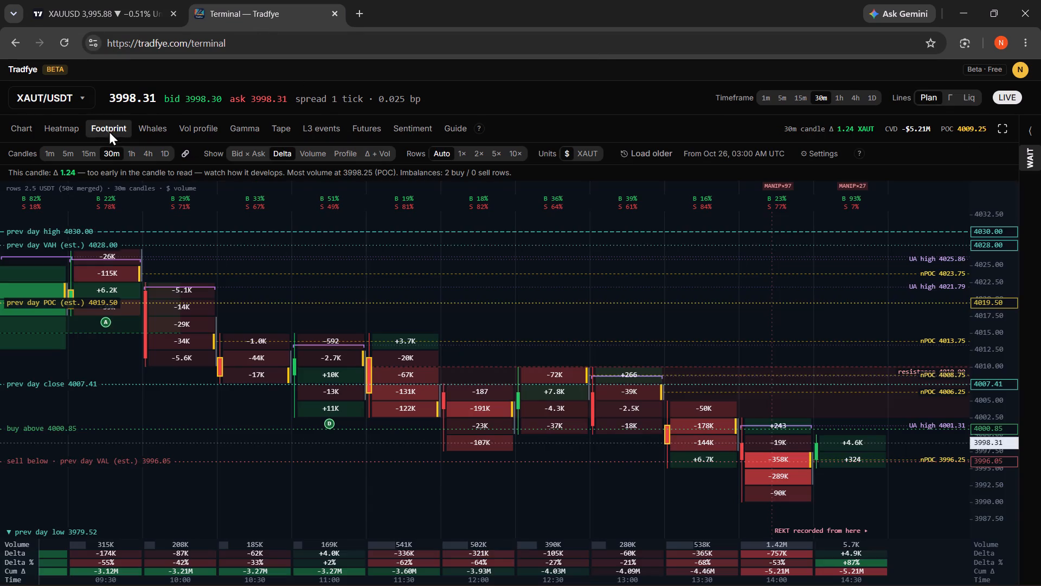
left_click(182, 123)
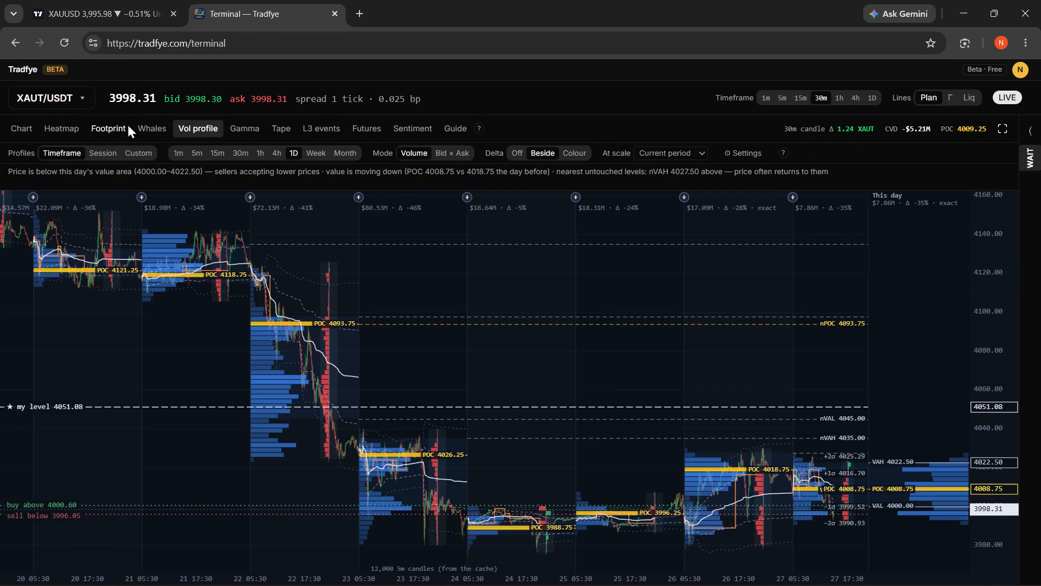
left_click(127, 124)
Open the XAUT/USDT Whales view and examine recent 30-minute whale bubbles against the buyers' and sellers' average lines.
left_click(159, 124)
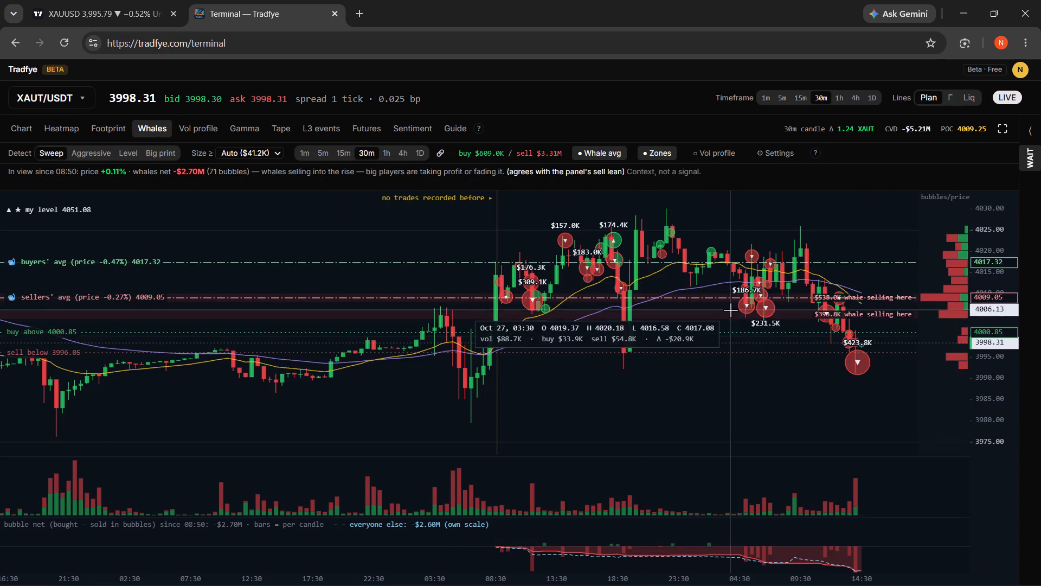
scroll(730, 310, "up", 4)
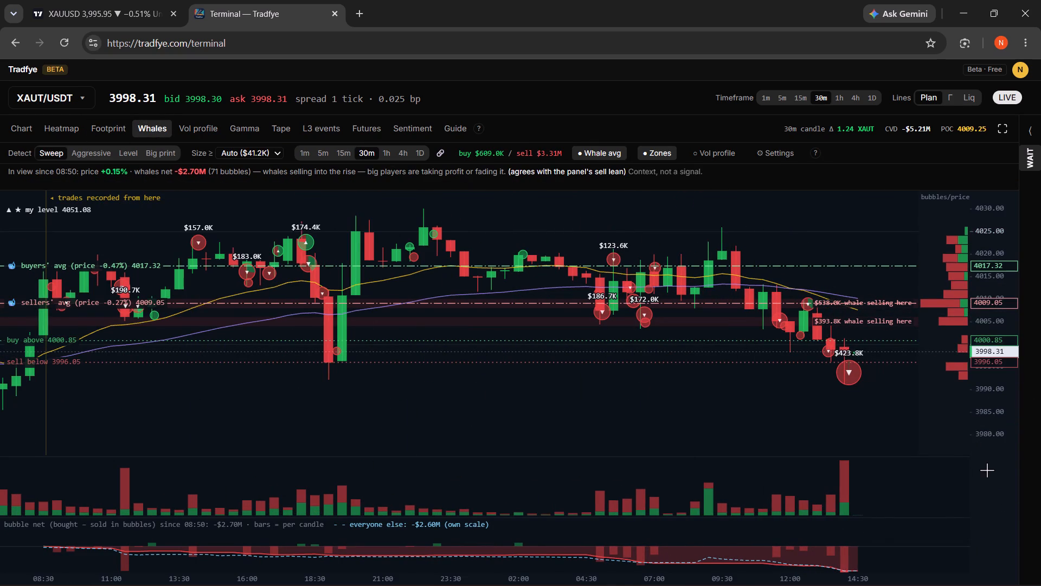
left_click_drag(987, 470, 991, 431)
left_click_drag(838, 295, 785, 471)
left_click_drag(820, 345, 765, 509)
left_click_drag(852, 291, 837, 342)
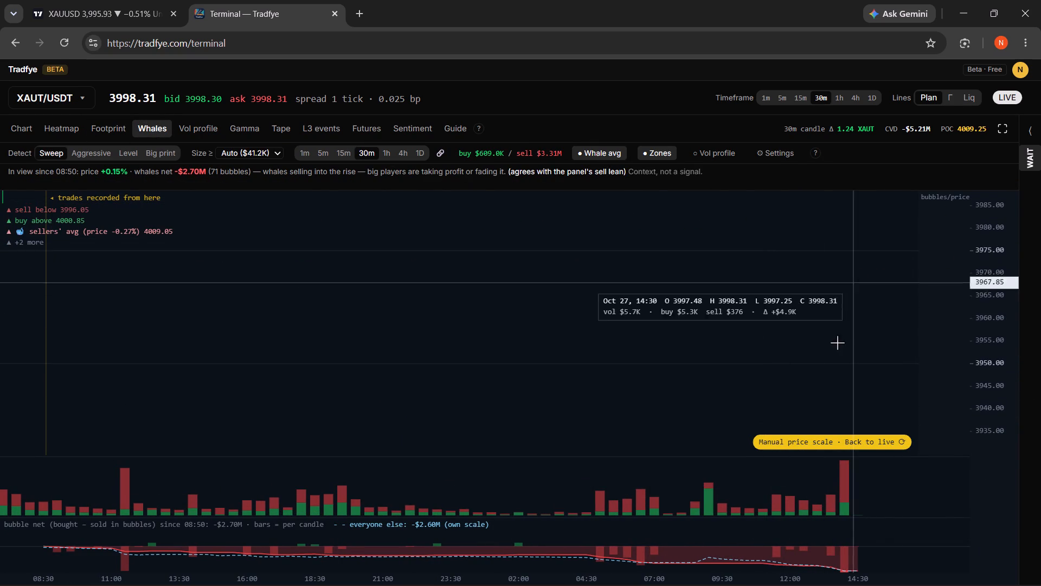
left_click_drag(837, 342, 781, 532)
scroll(879, 403, "up", 4)
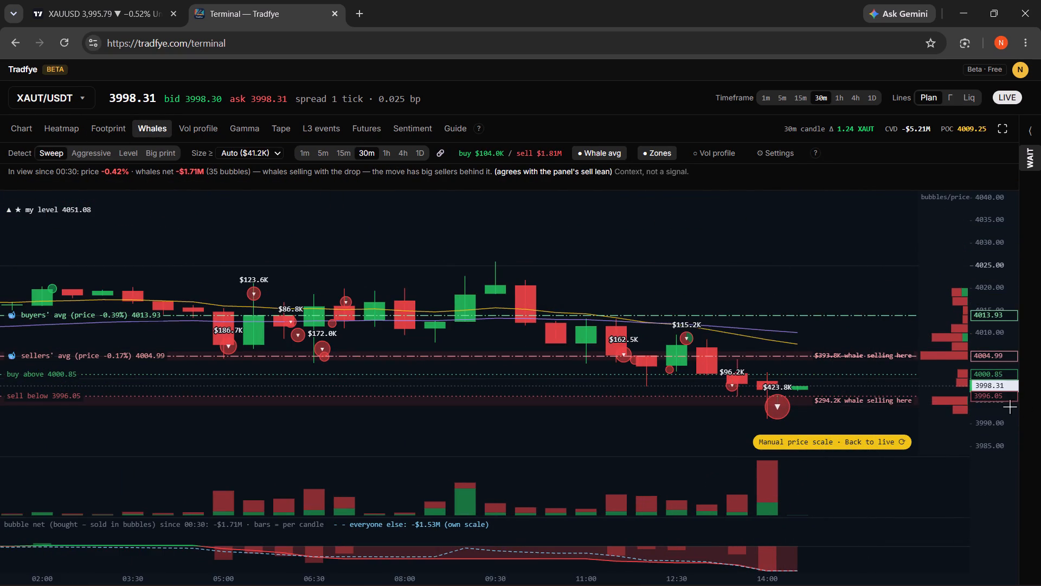
left_click_drag(1001, 426, 998, 388)
scroll(997, 387, "down", 6)
scroll(997, 387, "up", 6)
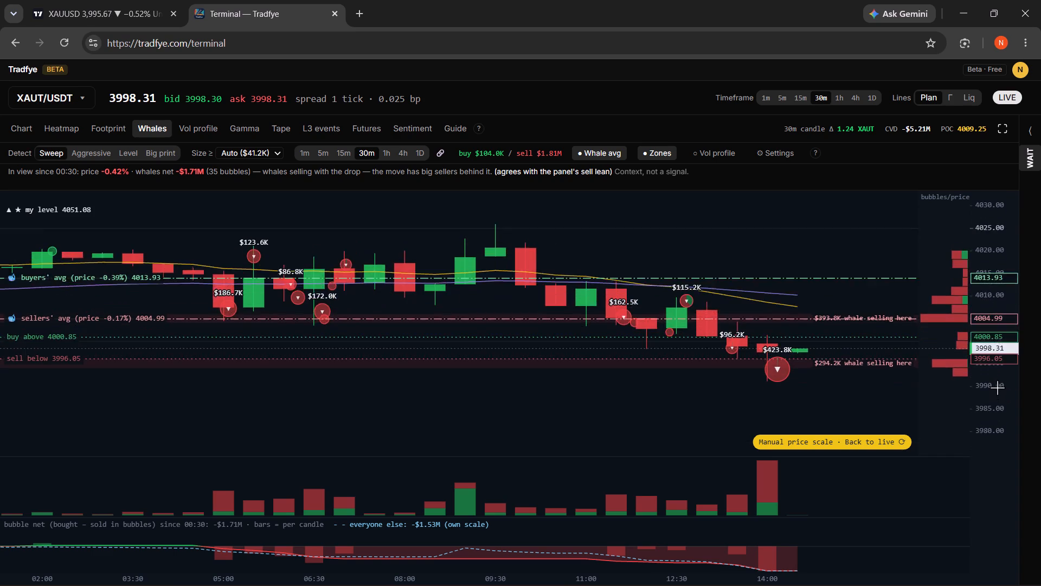
scroll(997, 387, "up", 14)
Inspect the trade details of the whale bubbles on the 14:00 30-minute candle and compare them with the current price.
left_click_drag(882, 289, 818, 532)
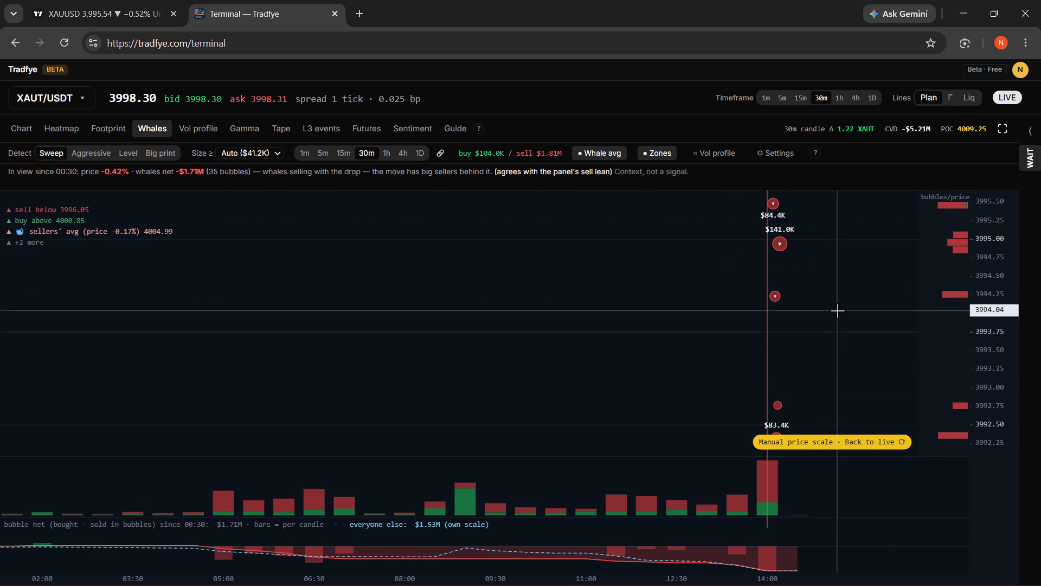
left_click_drag(837, 310, 830, 503)
left_click_drag(865, 327, 857, 490)
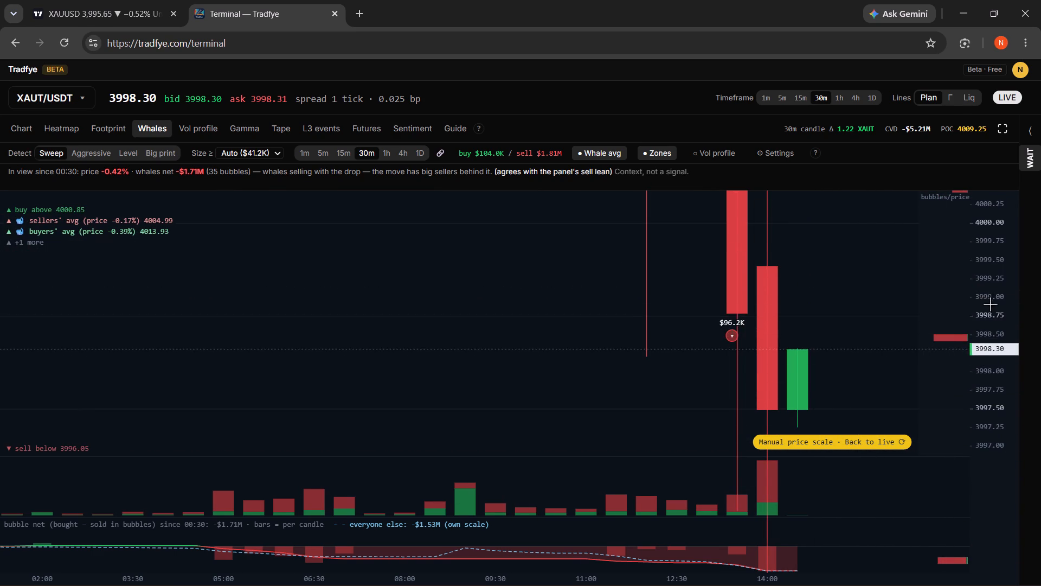
scroll(988, 308, "down", 6)
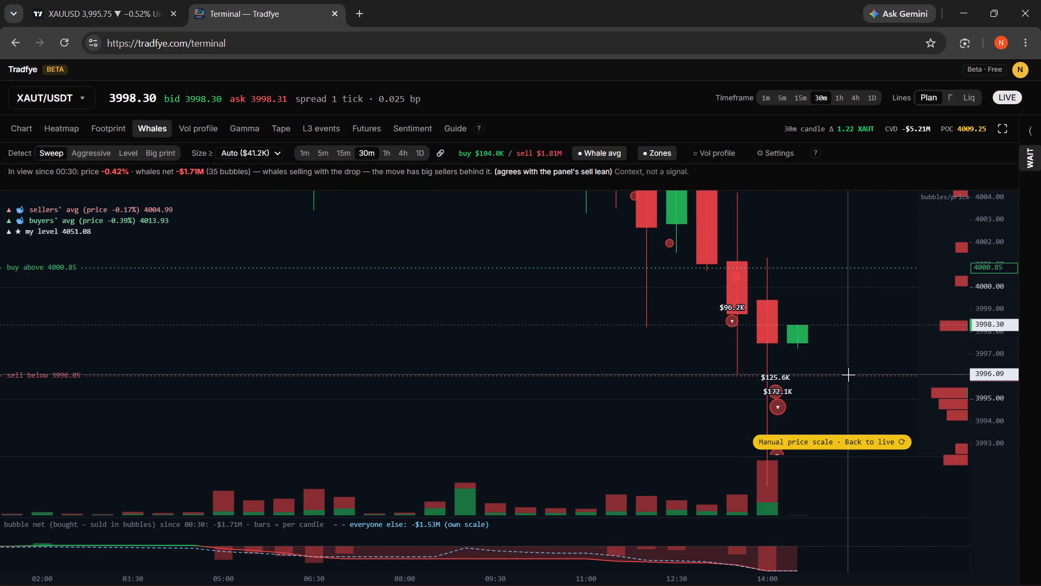
left_click_drag(848, 374, 796, 350)
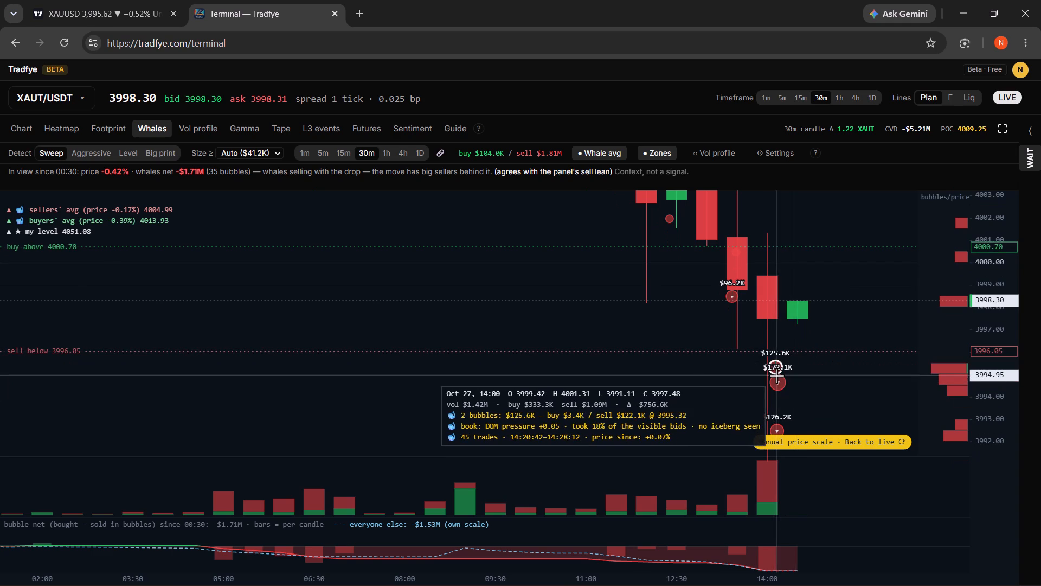
left_click_drag(770, 381, 763, 351)
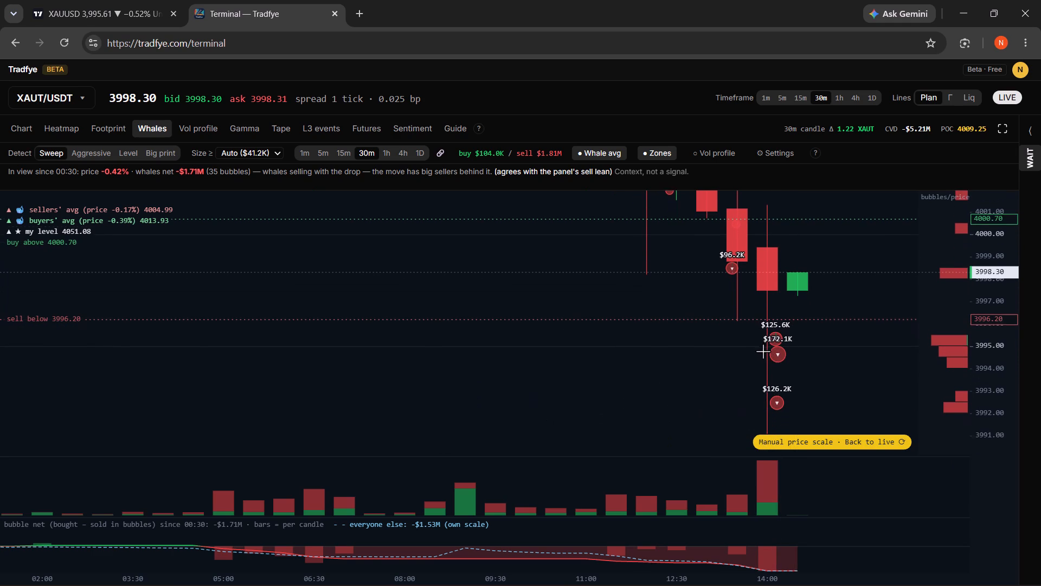
left_click_drag(763, 351, 762, 343)
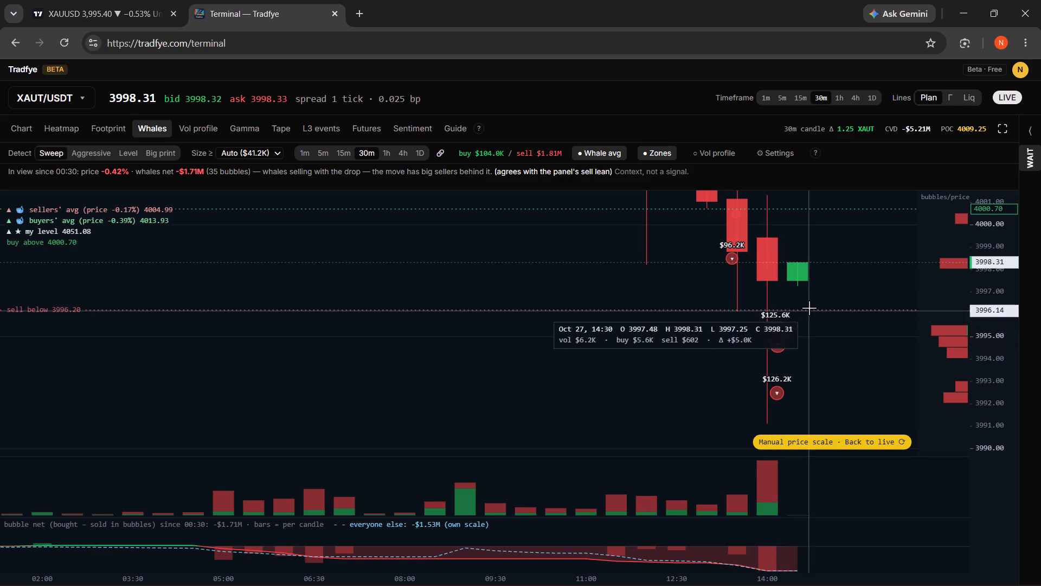
left_click_drag(799, 281, 776, 387)
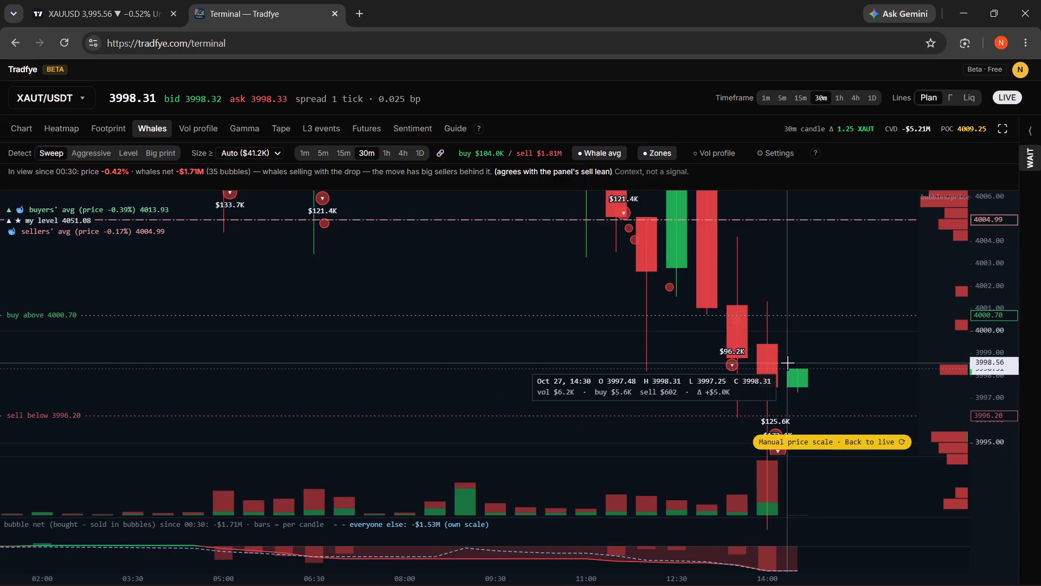
scroll(787, 362, "down", 1)
left_click(718, 290)
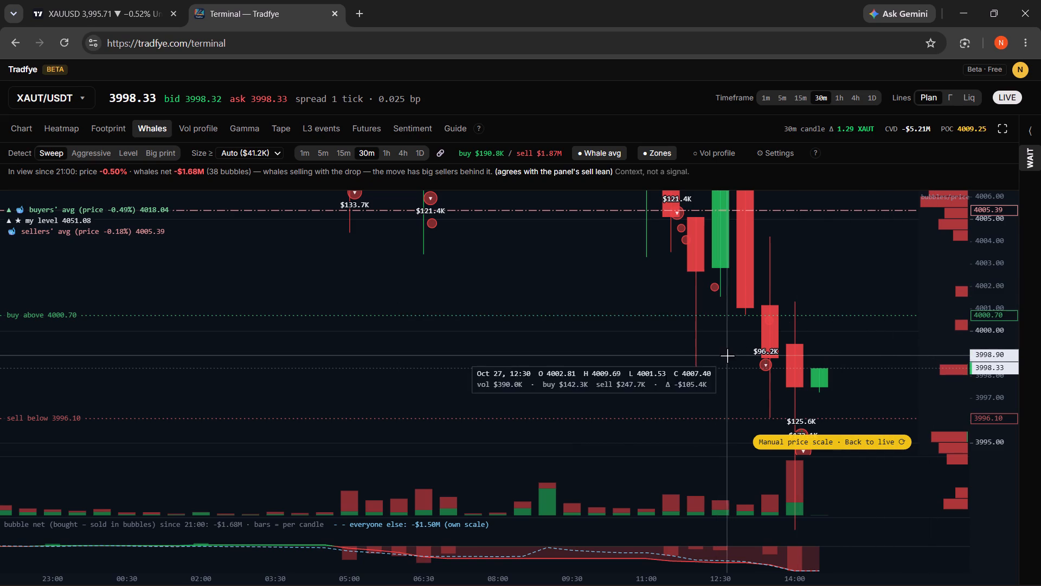
left_click_drag(809, 378, 795, 306)
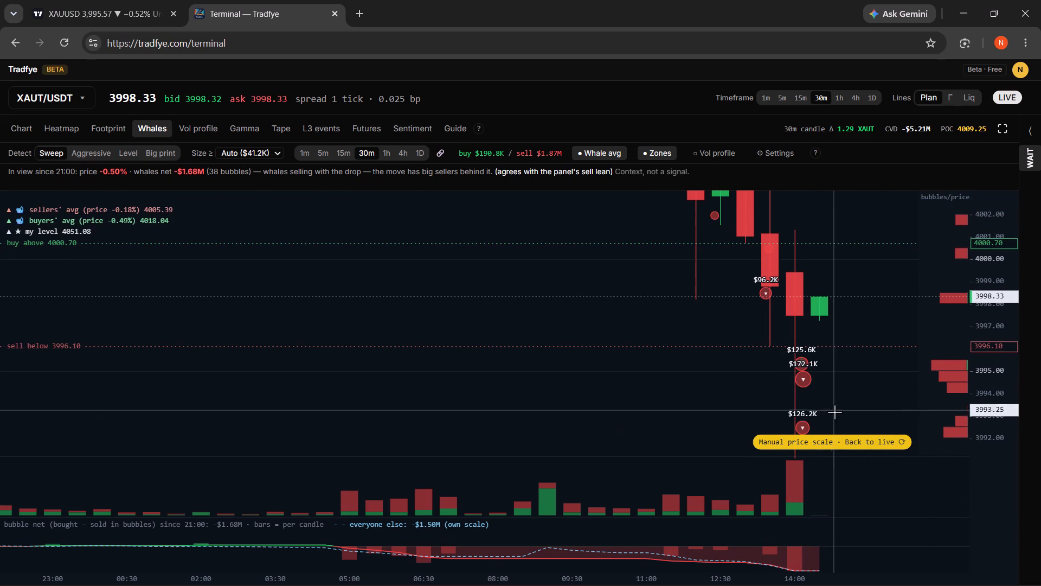
left_click_drag(861, 409, 857, 375)
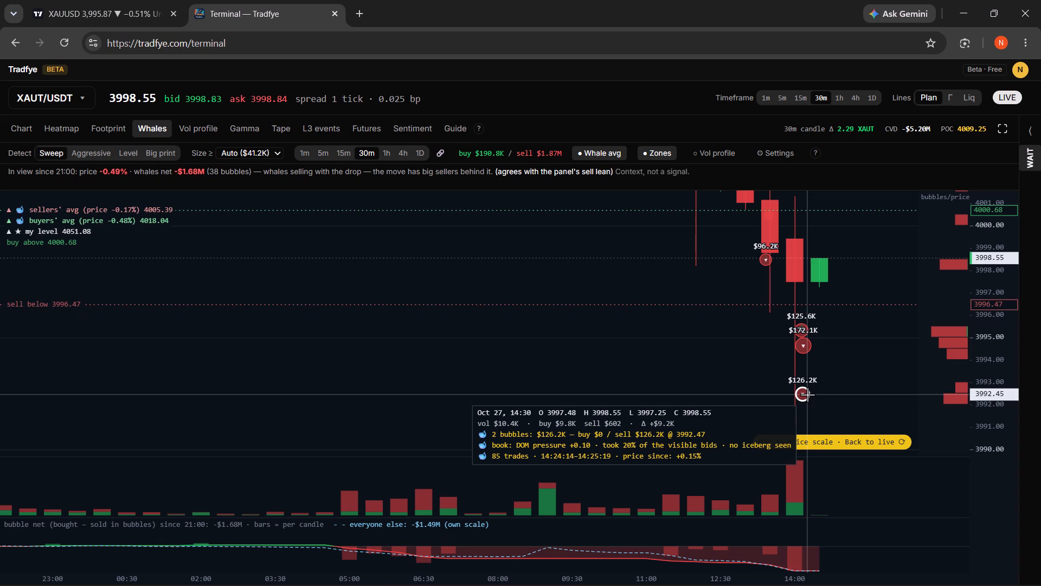
left_click(801, 348)
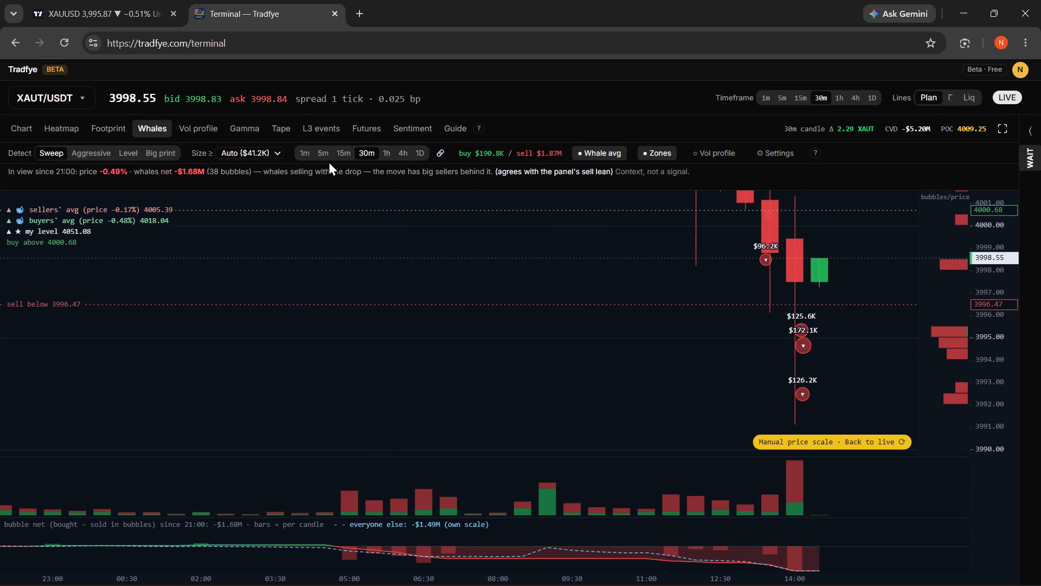
Switch the Whales view to 5-minute candles and inspect the whale bubbles on the latest drop, including the 14:25 candle.
left_click(319, 155)
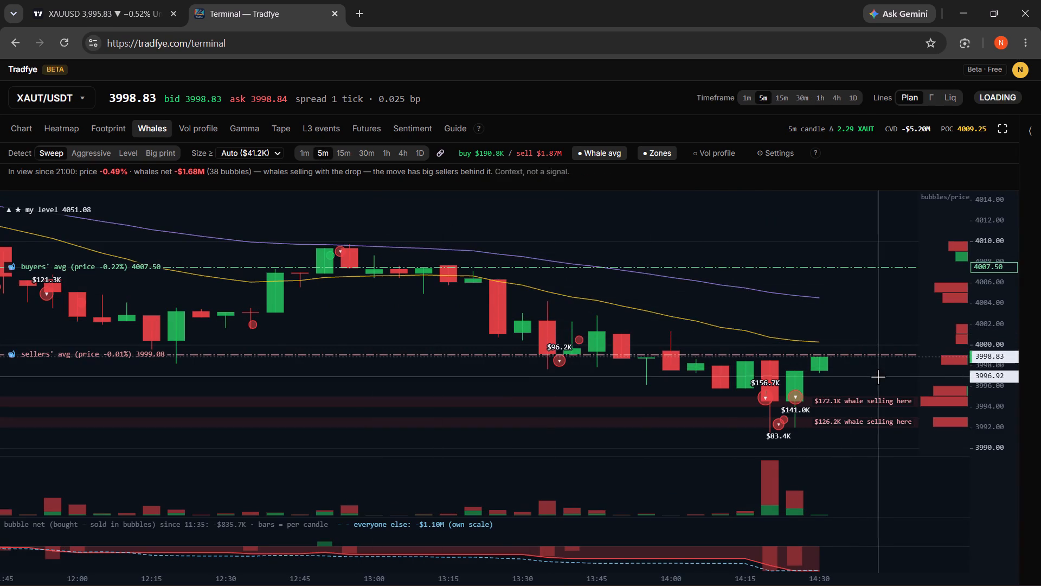
scroll(877, 378, "down", 6)
scroll(876, 383, "up", 1)
scroll(876, 383, "down", 6)
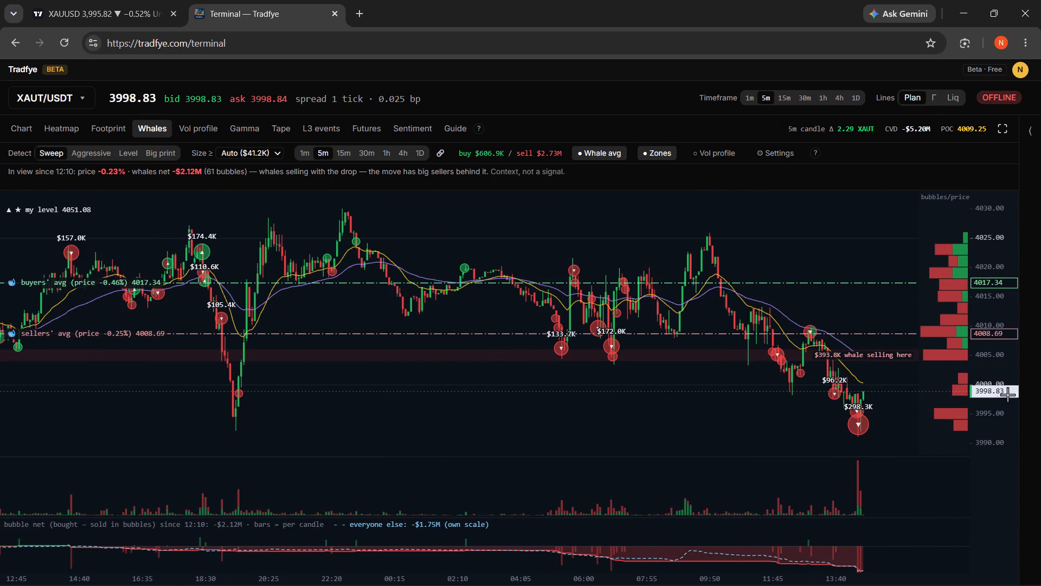
scroll(996, 399, "up", 9)
scroll(847, 423, "up", 13)
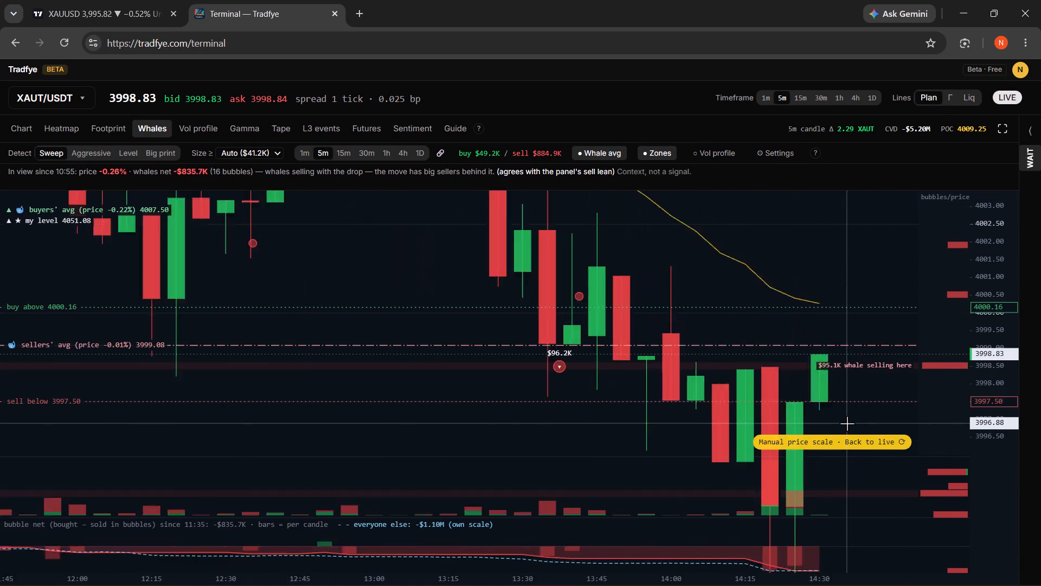
scroll(999, 321, "down", 4)
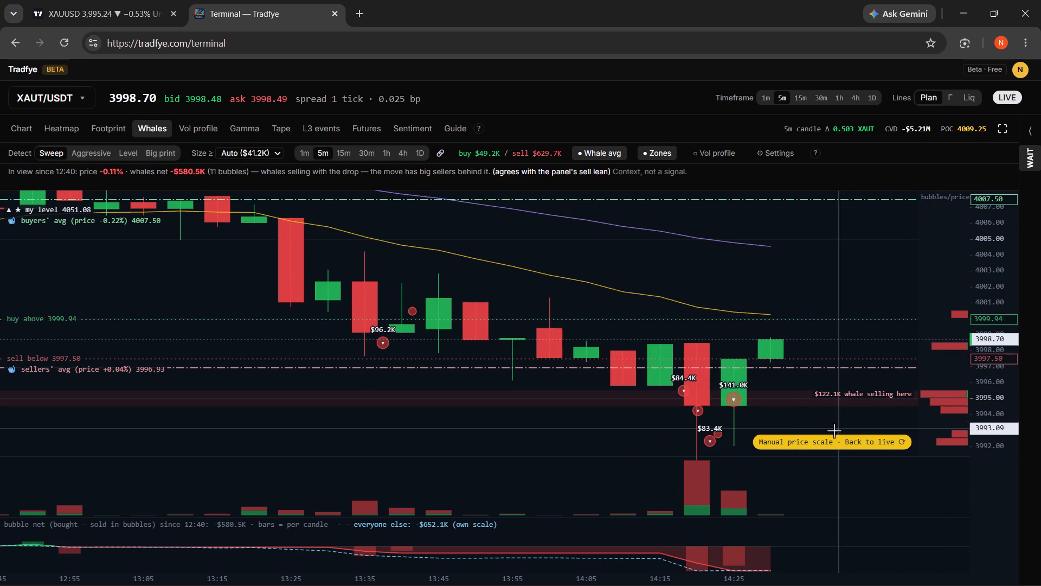
left_click_drag(736, 431, 730, 393)
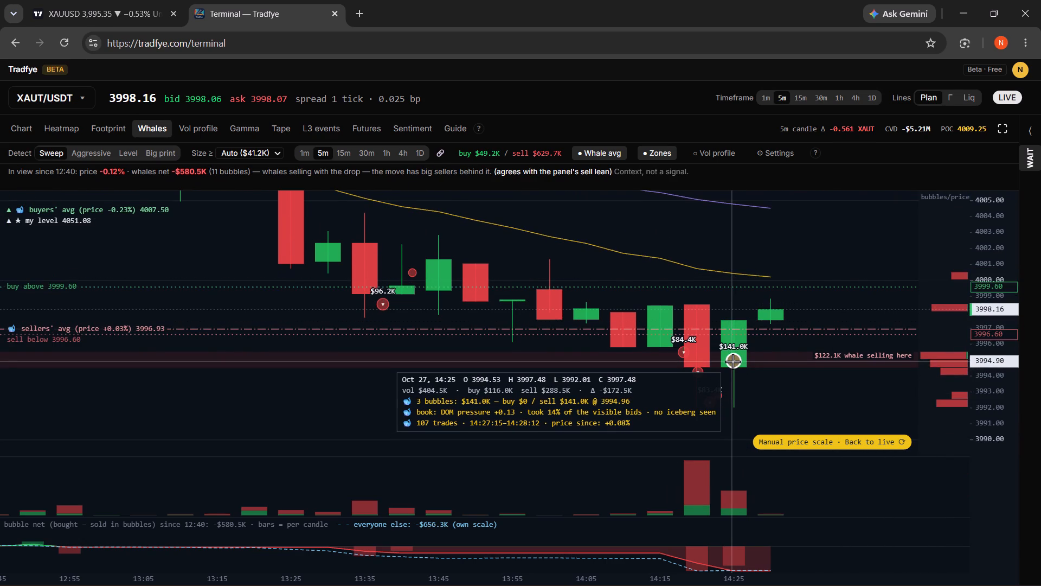
scroll(857, 392, "down", 3)
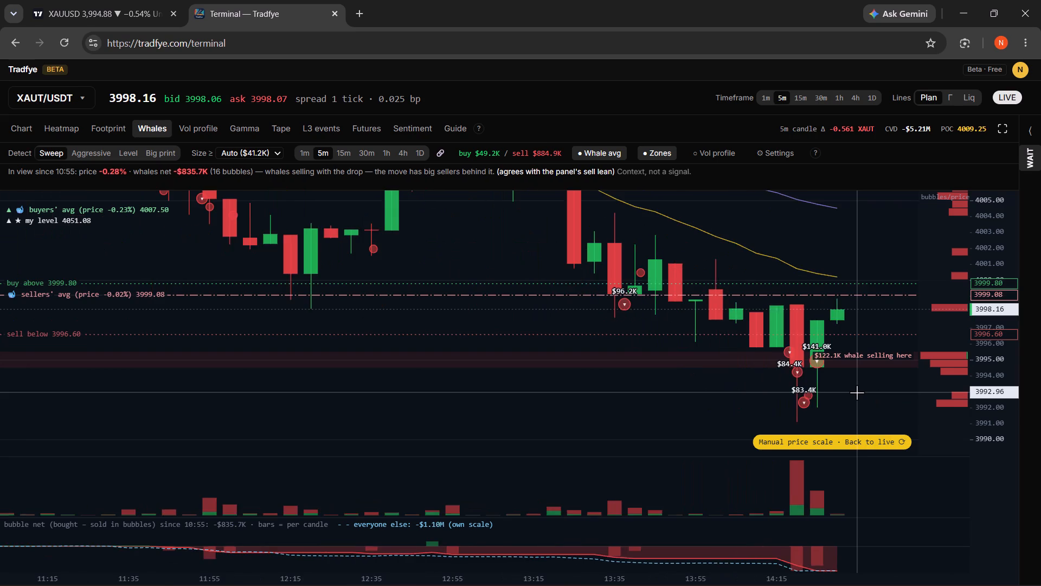
Examine the 5-minute whale bubbles from about 04:45 to the latest drop against the buyers' and sellers' average lines.
scroll(856, 392, "down", 3)
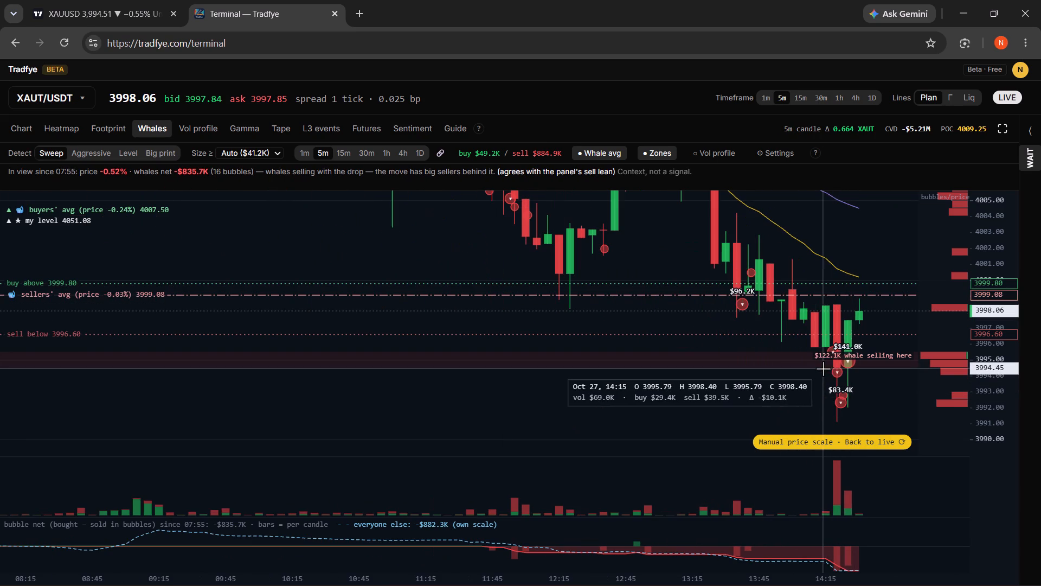
left_click_drag(774, 304, 678, 469)
scroll(666, 465, "down", 2)
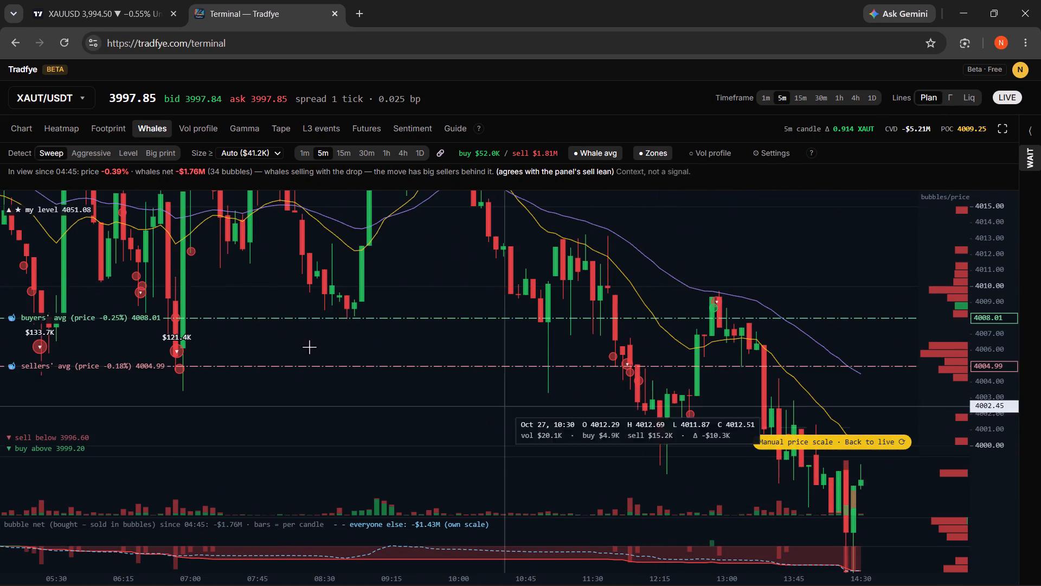
left_click(21, 214)
left_click_drag(331, 270, 255, 434)
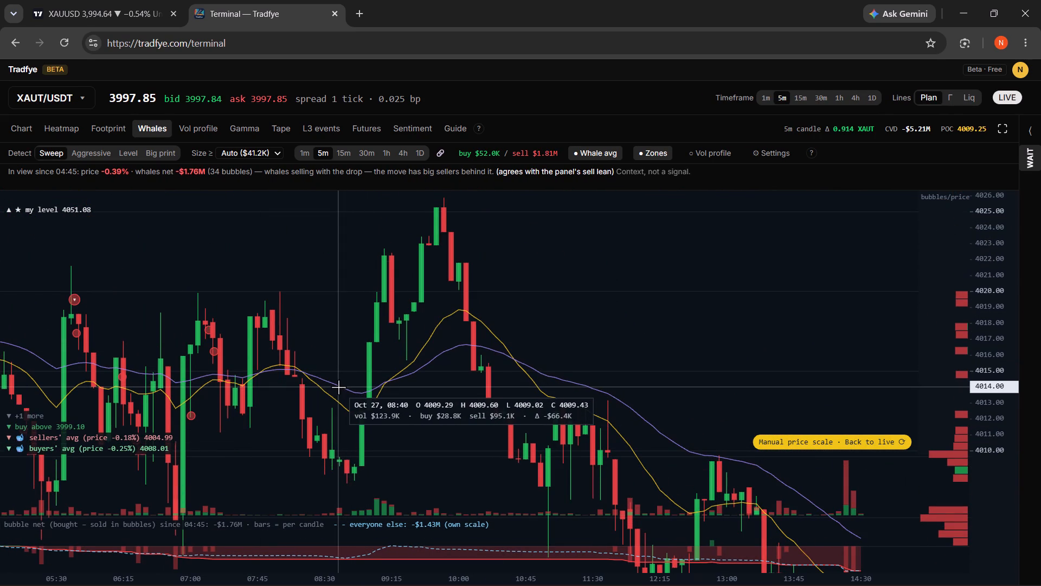
left_click_drag(489, 421, 479, 408)
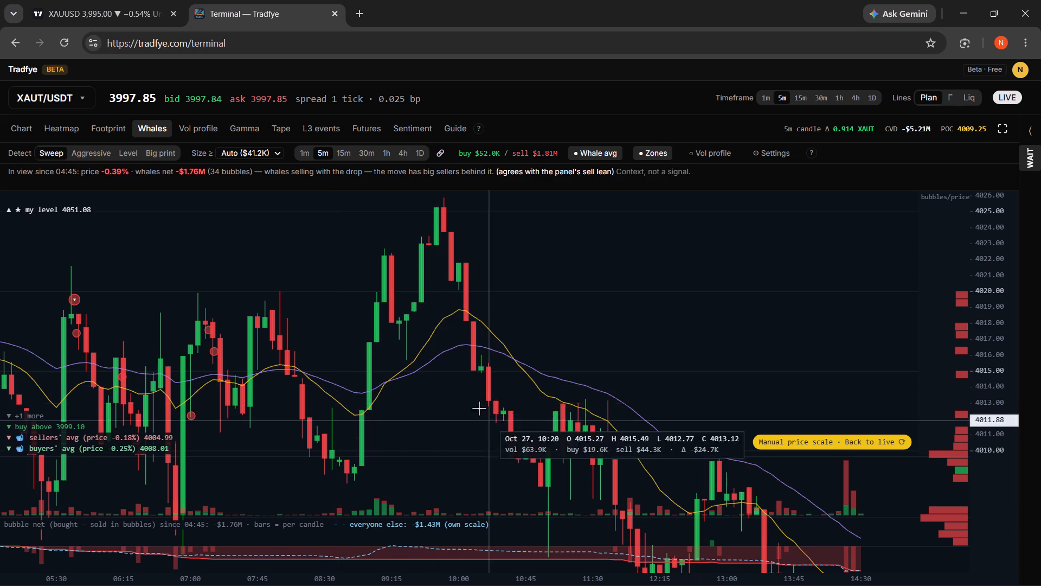
left_click_drag(479, 408, 291, 281)
left_click_drag(480, 335, 354, 241)
left_click_drag(873, 345, 856, 394)
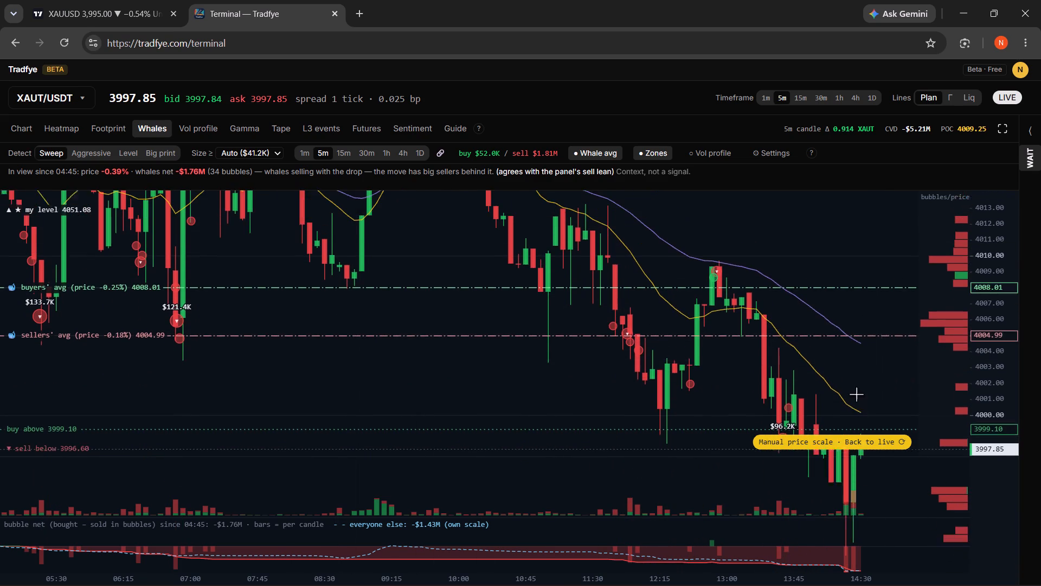
left_click_drag(856, 394, 853, 412)
left_click_drag(808, 367, 801, 419)
Review the Whales view's big trade bubble settings, from detection and sweep filters to labels and appearance.
left_click(776, 150)
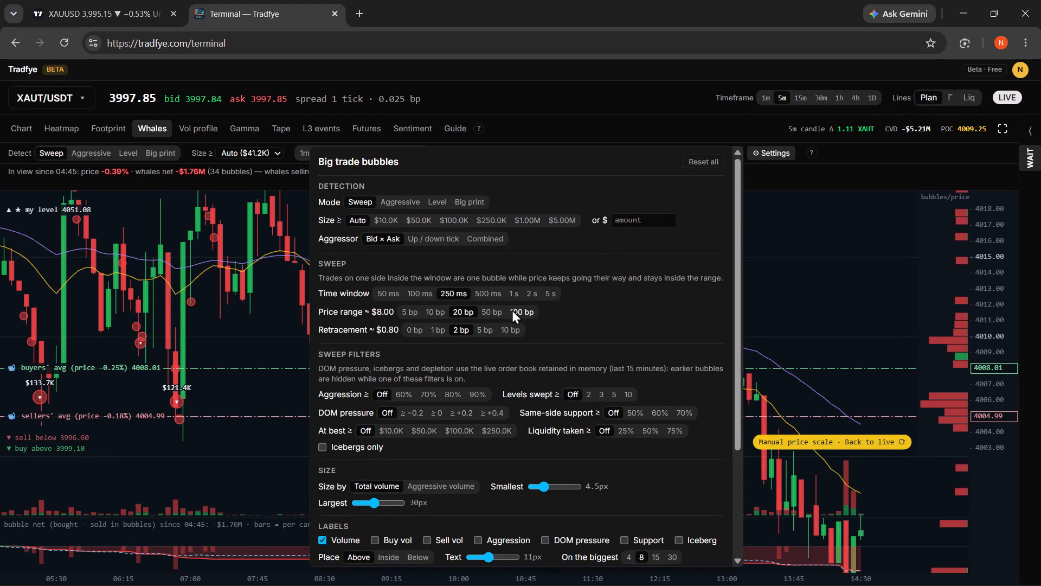
scroll(511, 310, "down", 3)
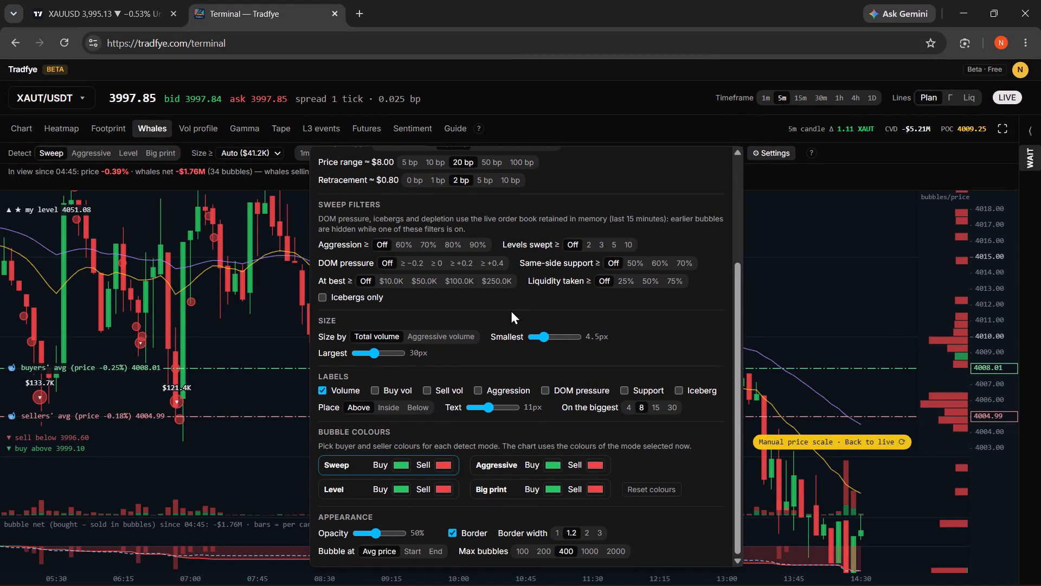
scroll(511, 310, "up", 3)
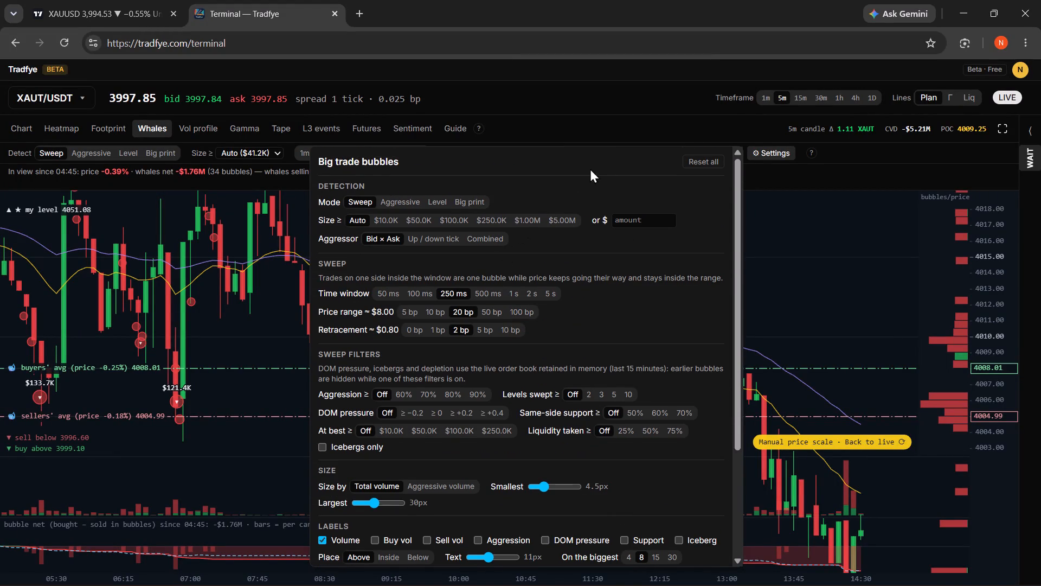
left_click_drag(611, 160, 632, 215)
left_click_drag(389, 160, 706, 286)
left_click(794, 275)
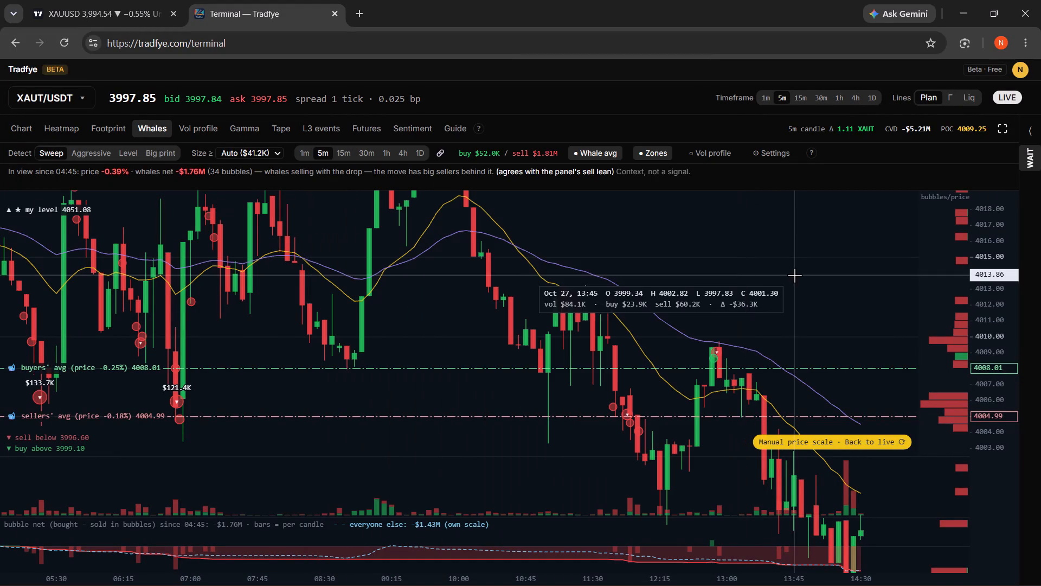
left_click_drag(724, 348, 620, 317)
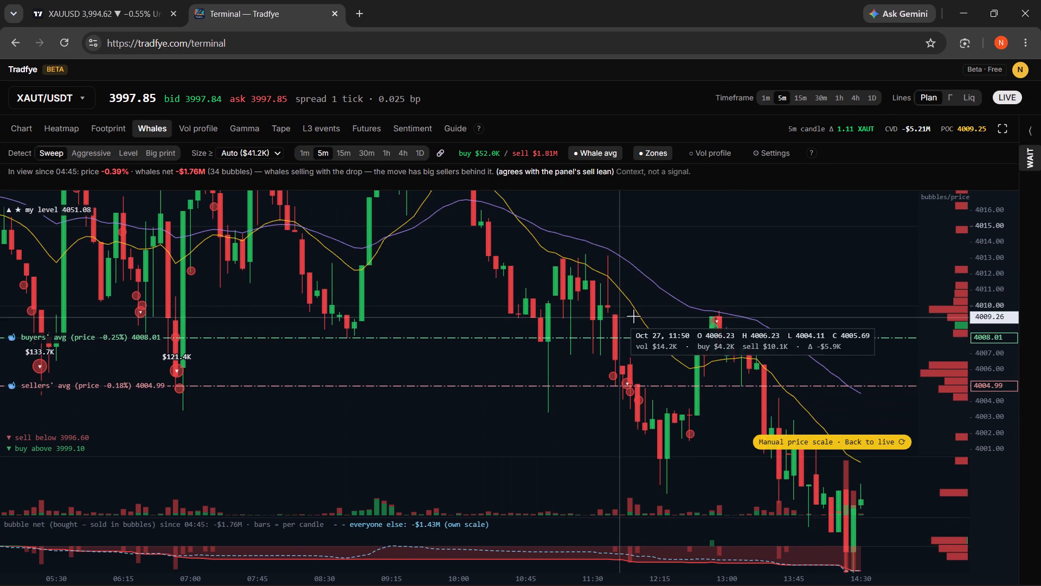
left_click_drag(857, 388, 768, 314)
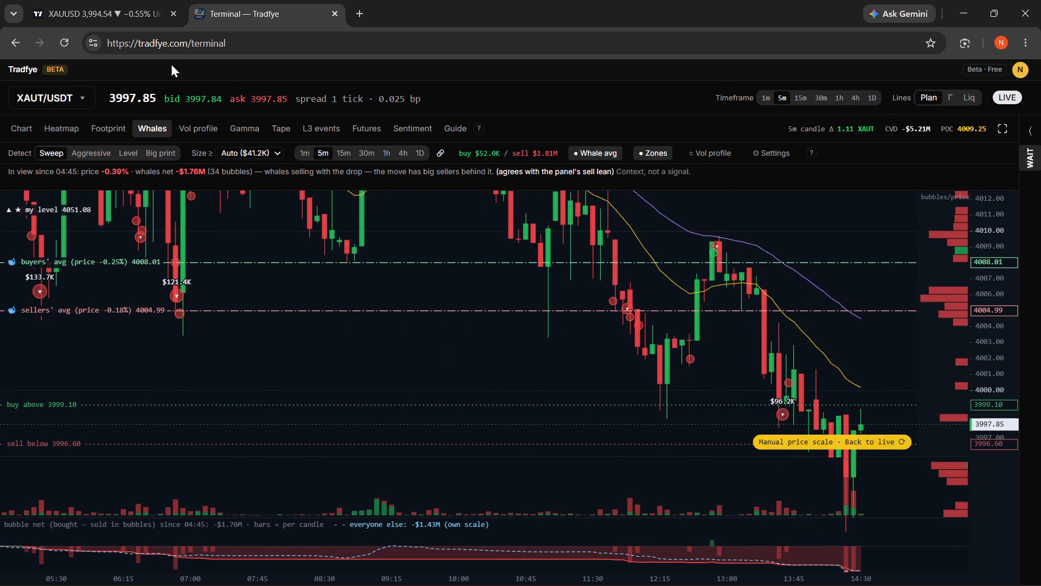
Switch to the XAUUSD chart in TradingView and move the short position to start at 13:30 with entry about 3,995.16.
left_click(32, 0)
left_click_drag(402, 304, 389, 304)
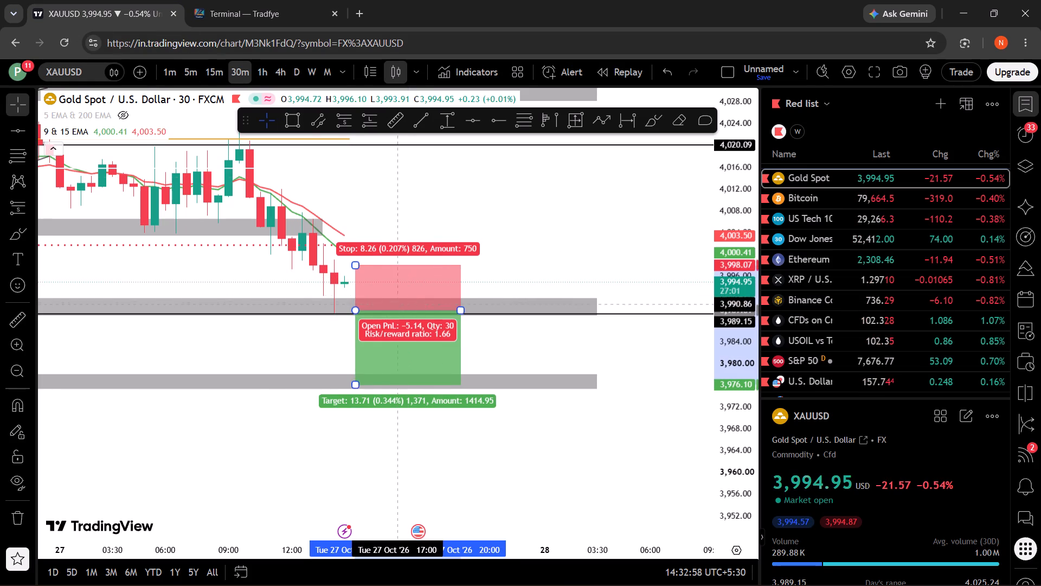
left_click_drag(389, 304, 364, 294)
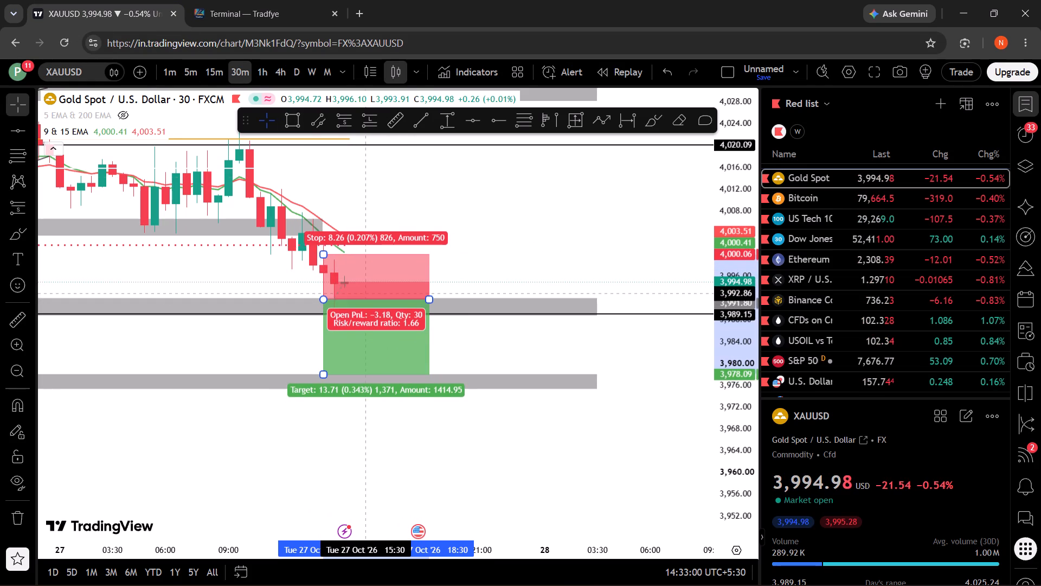
left_click_drag(364, 294, 365, 275)
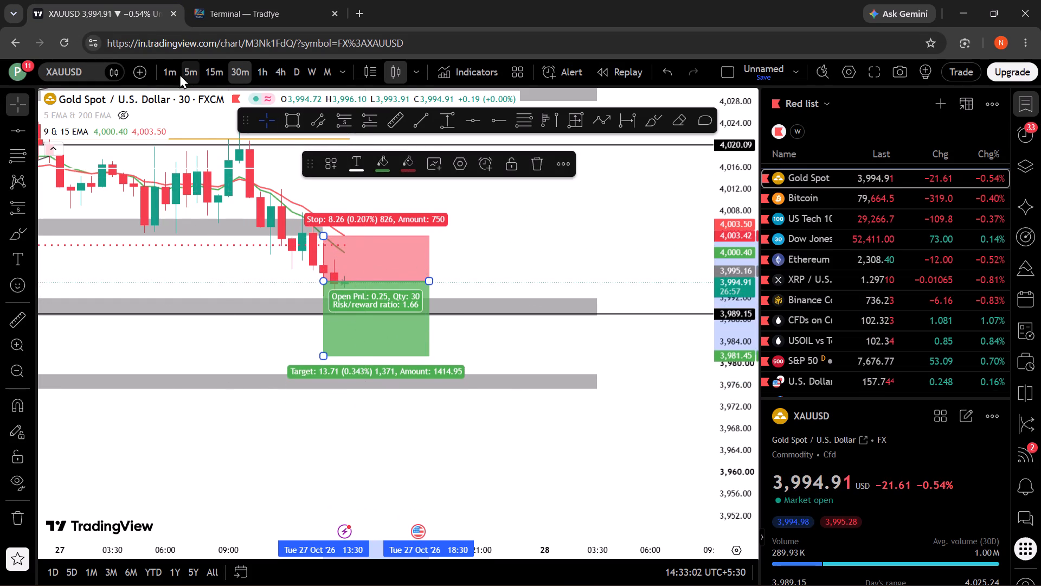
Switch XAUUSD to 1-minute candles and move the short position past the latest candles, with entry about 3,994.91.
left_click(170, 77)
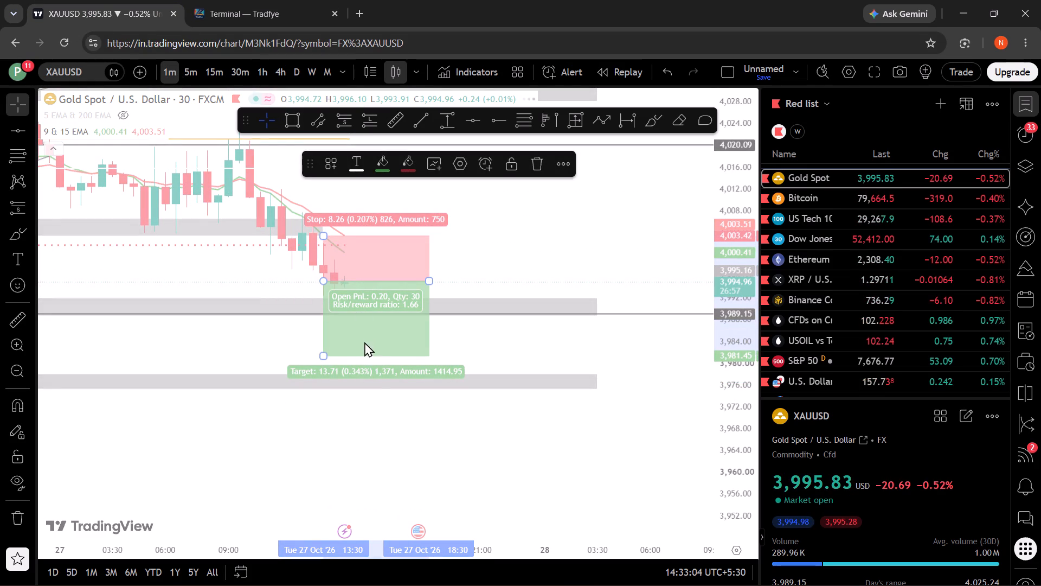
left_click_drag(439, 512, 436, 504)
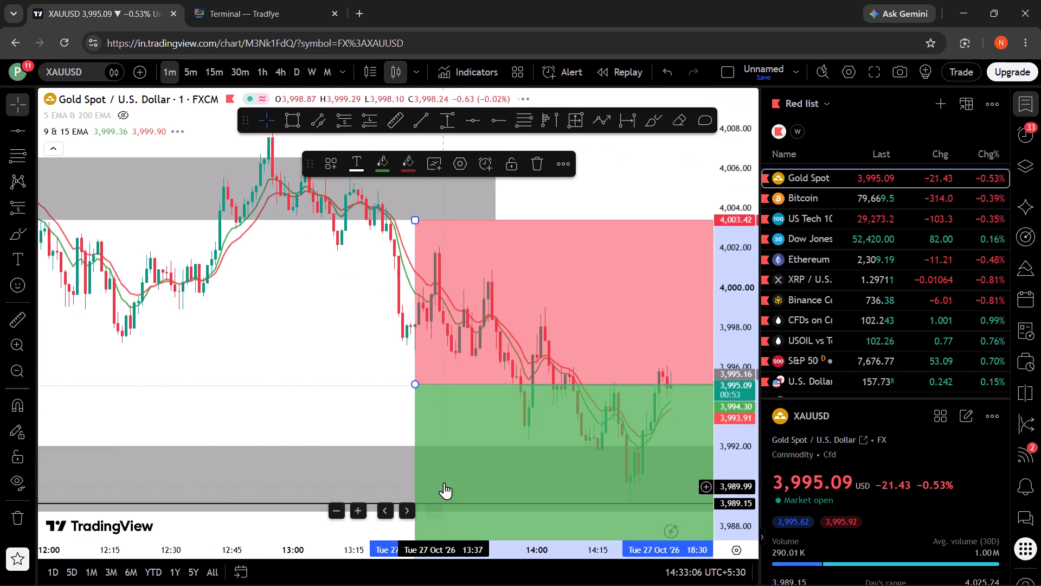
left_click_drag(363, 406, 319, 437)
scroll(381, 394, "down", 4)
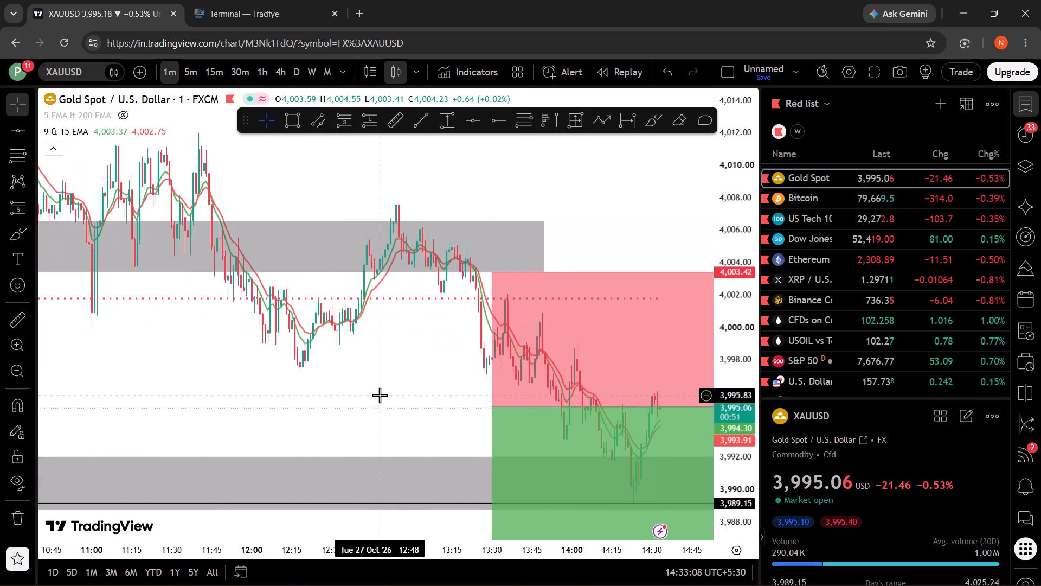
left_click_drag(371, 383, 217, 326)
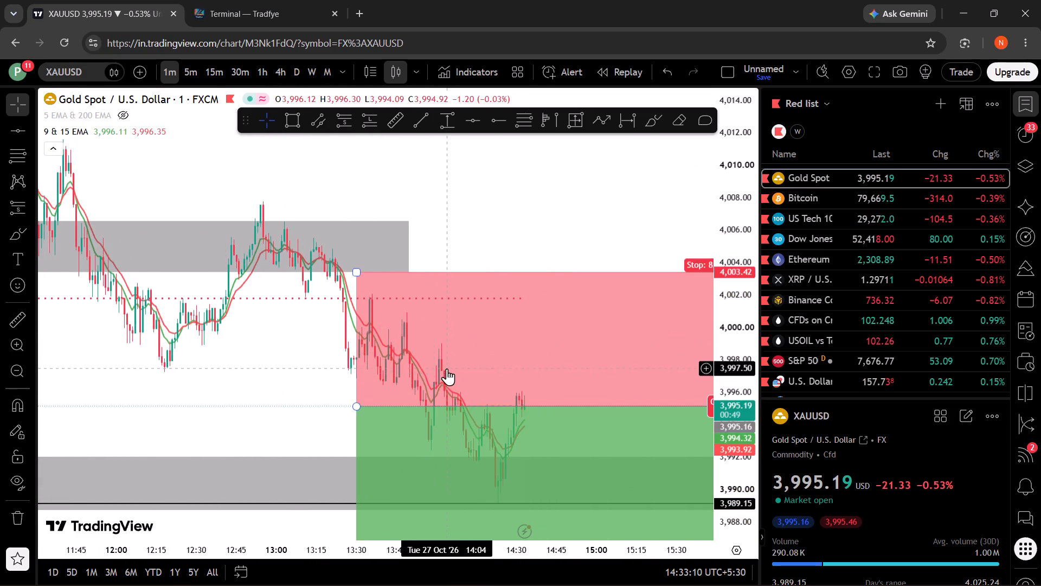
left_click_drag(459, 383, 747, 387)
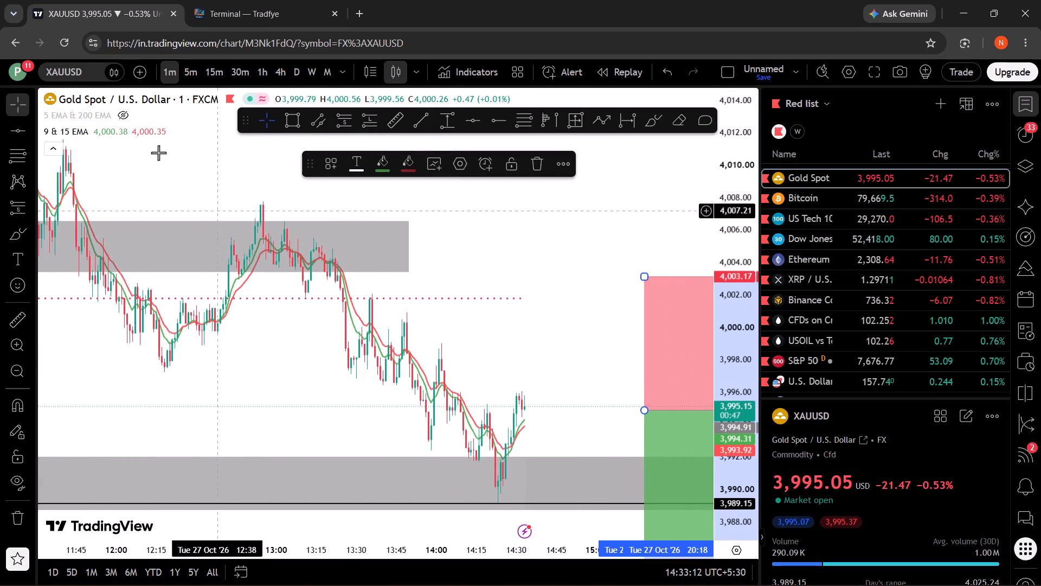
Switch XAUUSD to 5-minute candles and move the short position beside the latest candle, with entry about 3,993.73.
left_click(187, 85)
left_click(193, 72)
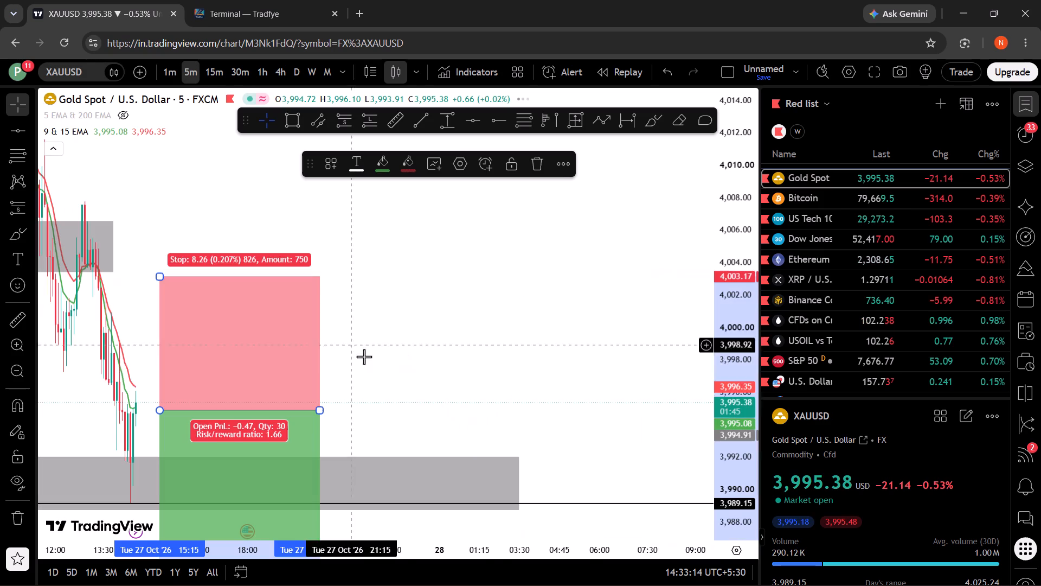
left_click_drag(378, 412, 391, 308)
scroll(367, 346, "up", 6)
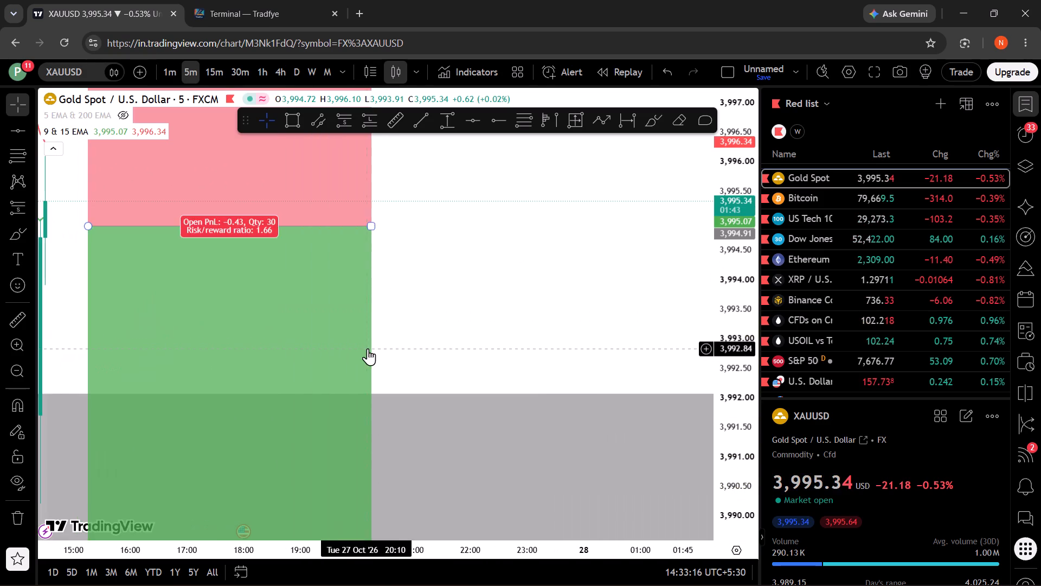
left_click_drag(426, 288, 595, 315)
left_click_drag(717, 290, 709, 355)
left_click_drag(628, 345, 684, 189)
left_click_drag(442, 264, 406, 283)
left_click_drag(534, 230, 538, 231)
left_click_drag(546, 237, 603, 355)
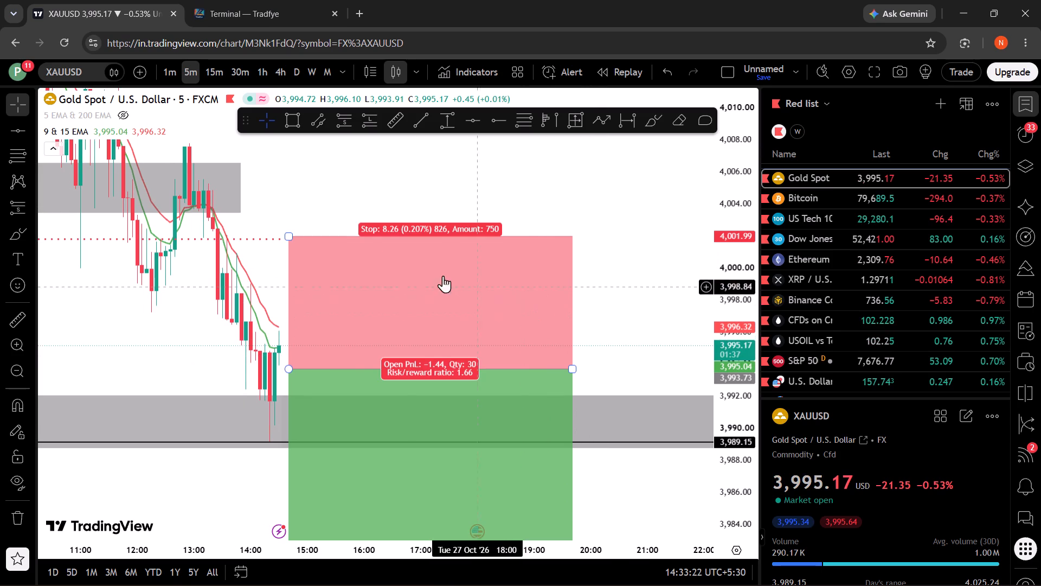
Place the short position at 14:35 with entry about 3,994.88 and tighten its stop to about 3,996.47.
left_click_drag(288, 246, 320, 241)
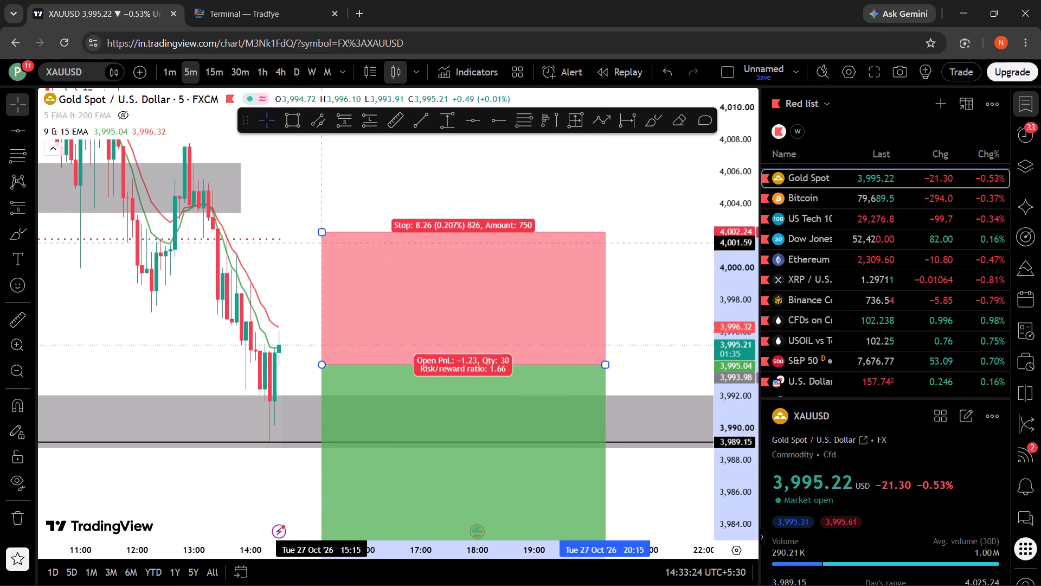
left_click_drag(320, 241, 319, 241)
left_click_drag(319, 230, 333, 298)
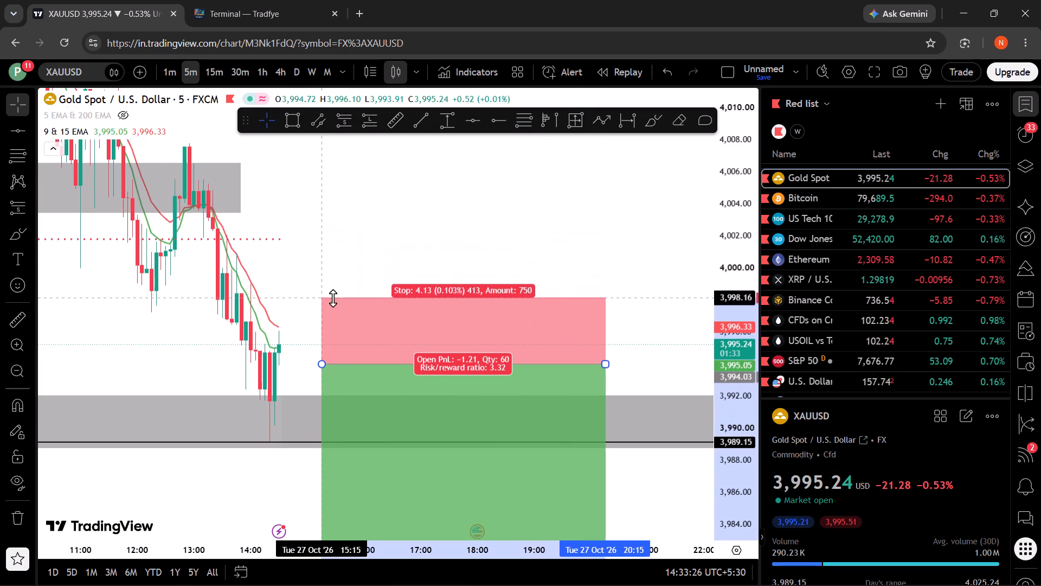
left_click_drag(333, 298, 333, 321)
left_click_drag(345, 382, 306, 368)
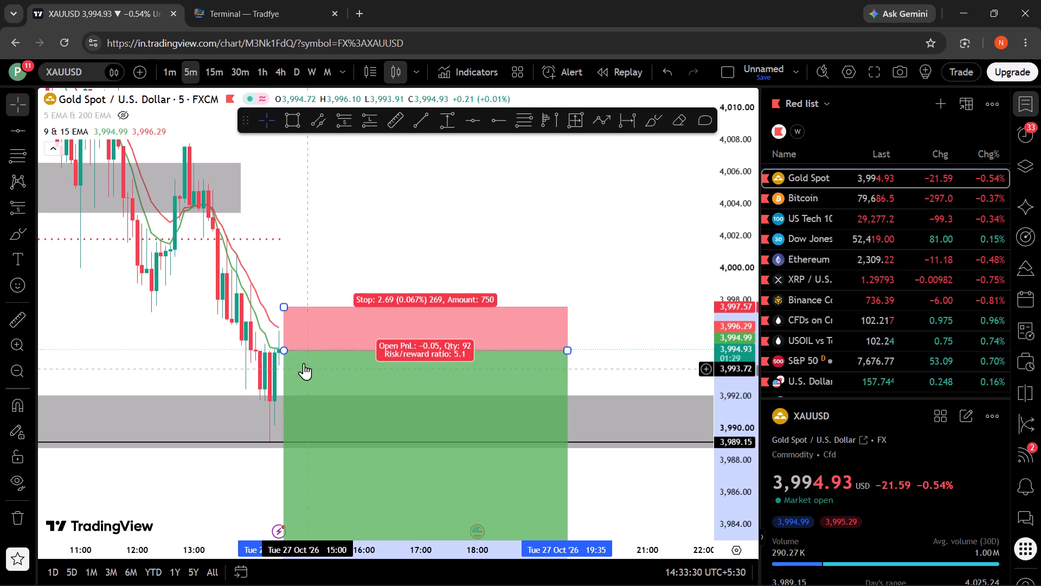
left_click_drag(284, 305, 285, 324)
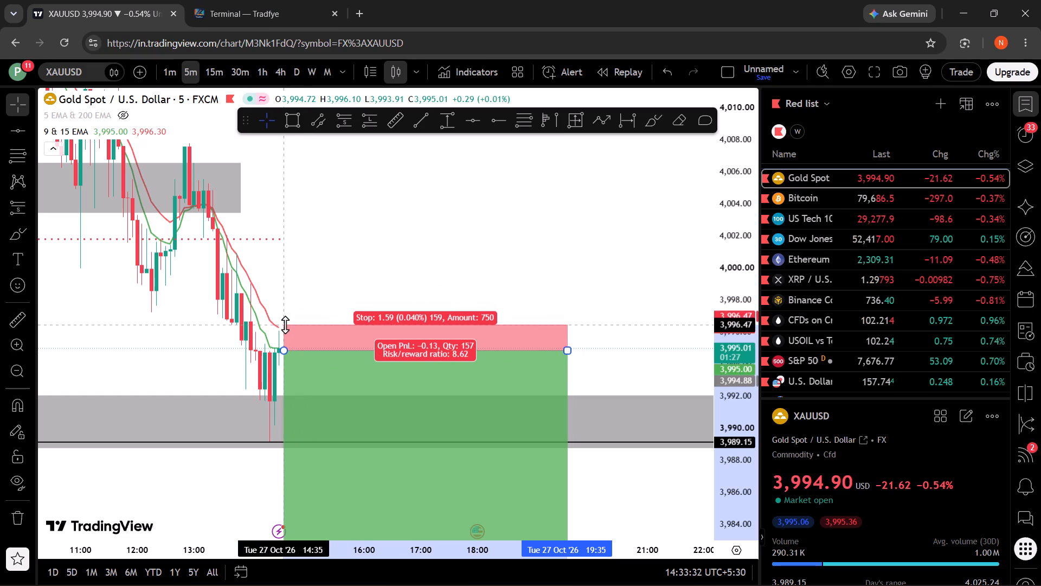
left_click_drag(285, 324, 284, 324)
left_click(288, 284)
Switch to Tradfye and examine the latest 5-minute XAUT/USDT whale bubbles and whale-selling zones around the 14:20 to 14:30 candles.
left_click(227, 12)
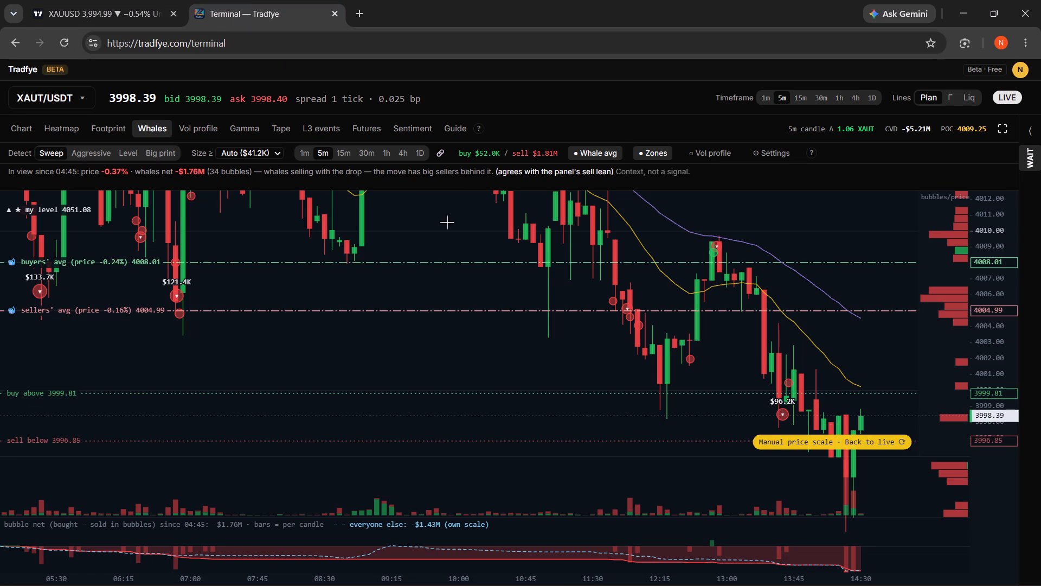
left_click_drag(529, 328, 288, 250)
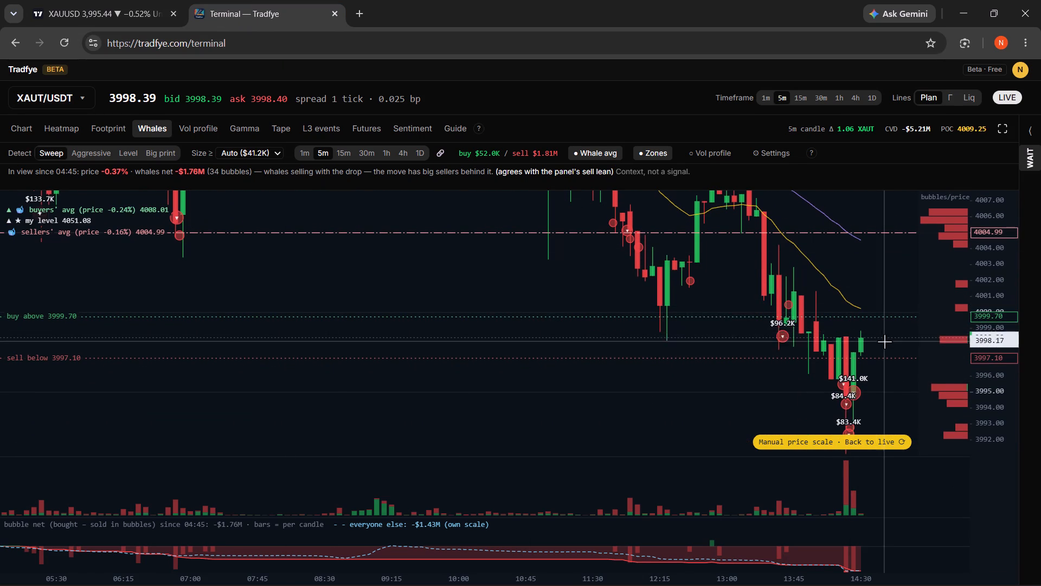
scroll(881, 355, "up", 7)
left_click_drag(862, 363, 855, 293)
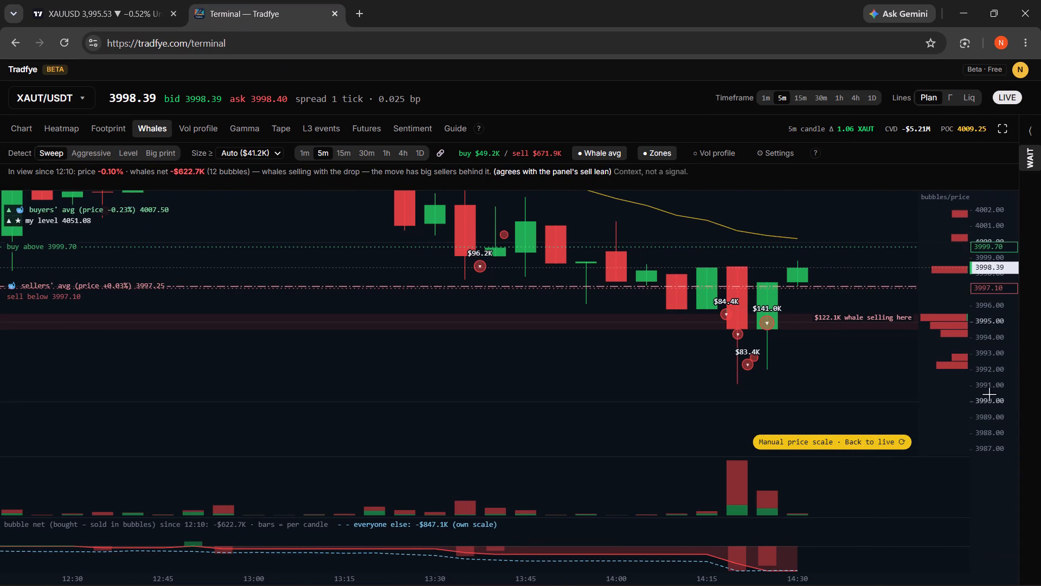
scroll(990, 394, "up", 6)
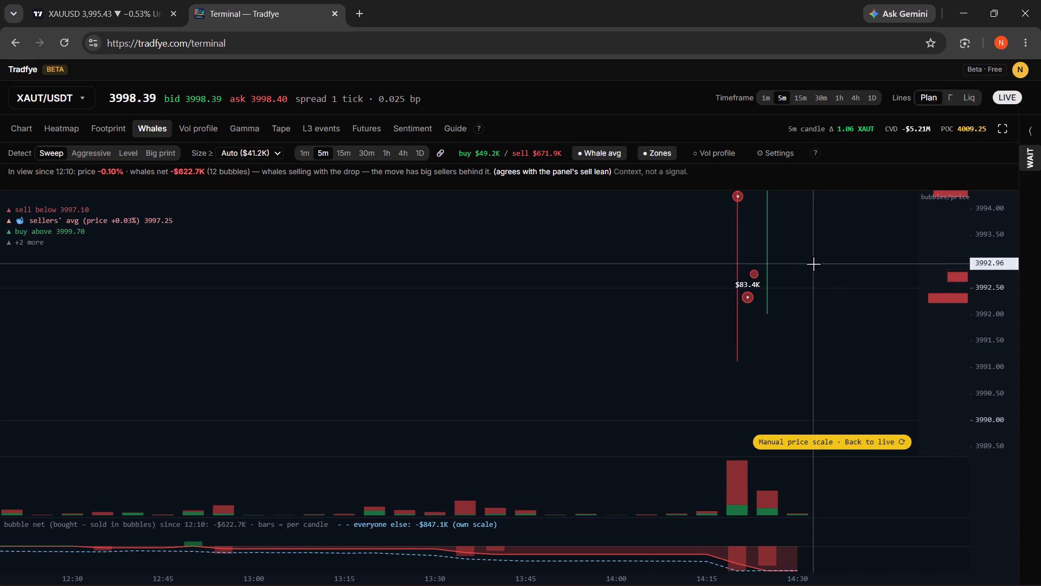
left_click_drag(813, 271, 812, 431)
left_click_drag(818, 359, 822, 425)
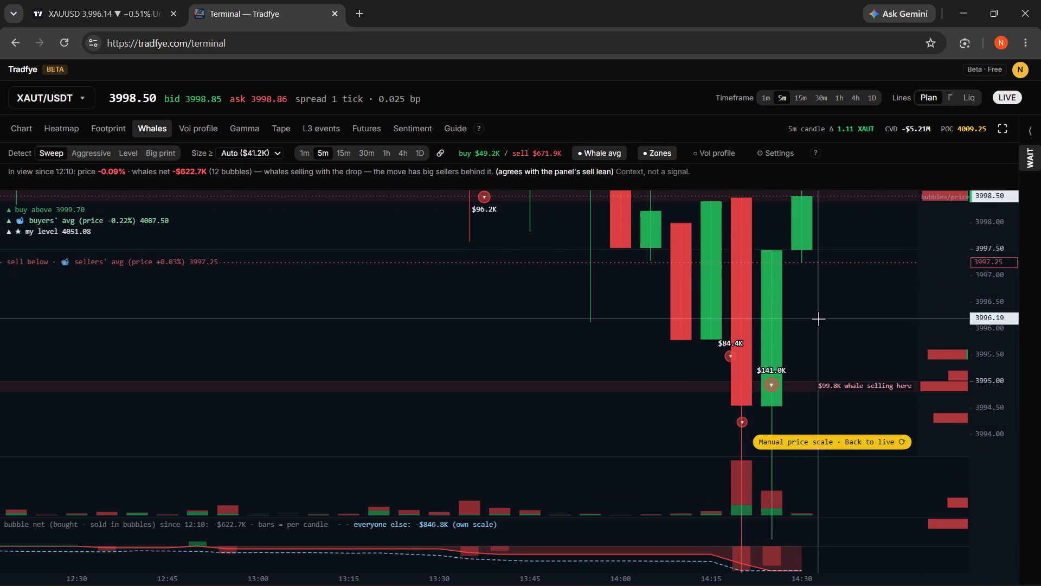
left_click_drag(820, 327, 817, 424)
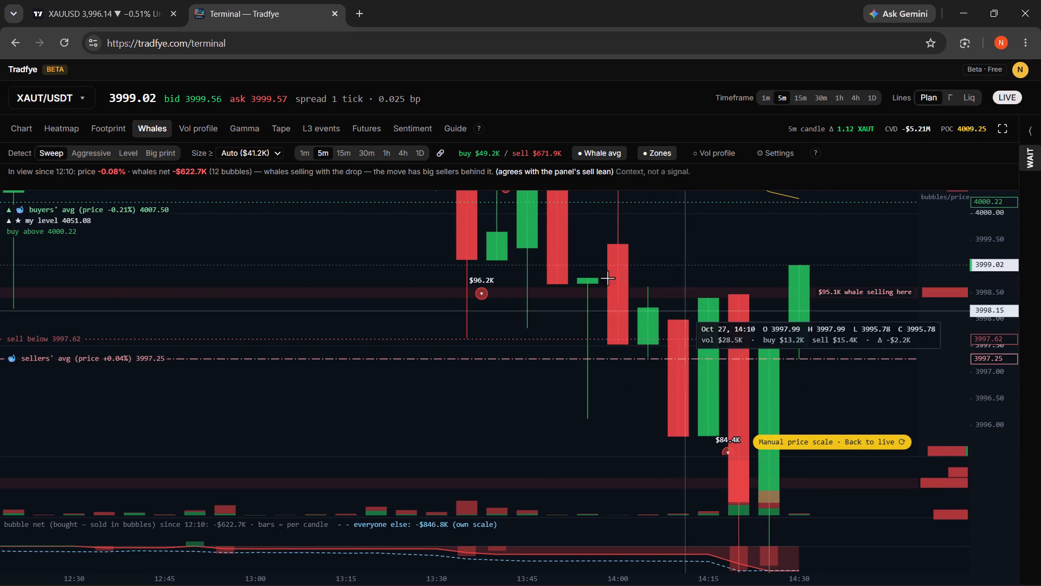
Switch to the XAUUSD chart and measure the rebound from the 14:20 low, starting at about 3,989.32.
left_click(80, 0)
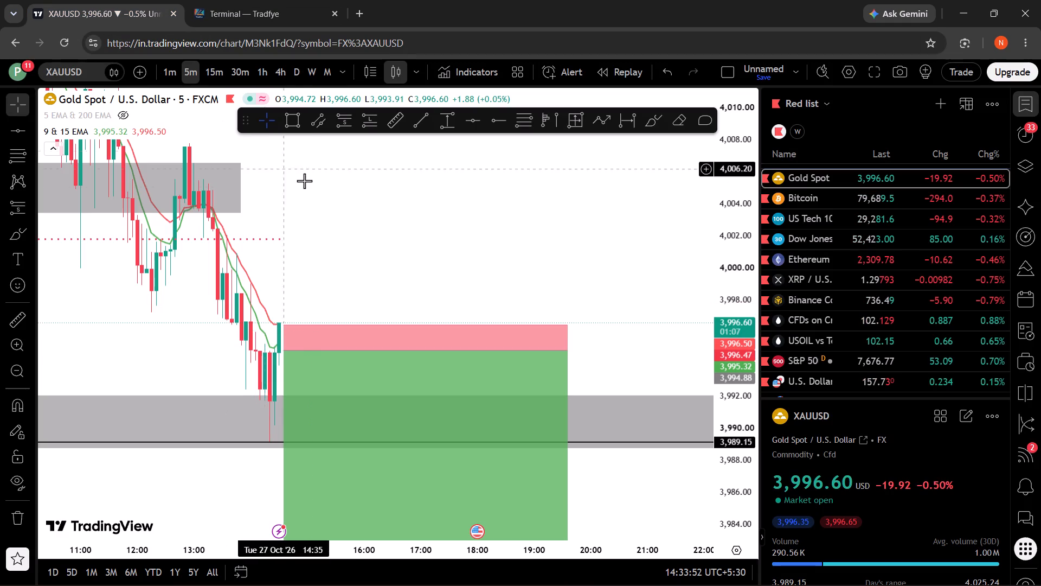
left_click_drag(340, 226, 373, 264)
left_click_drag(367, 251, 374, 272)
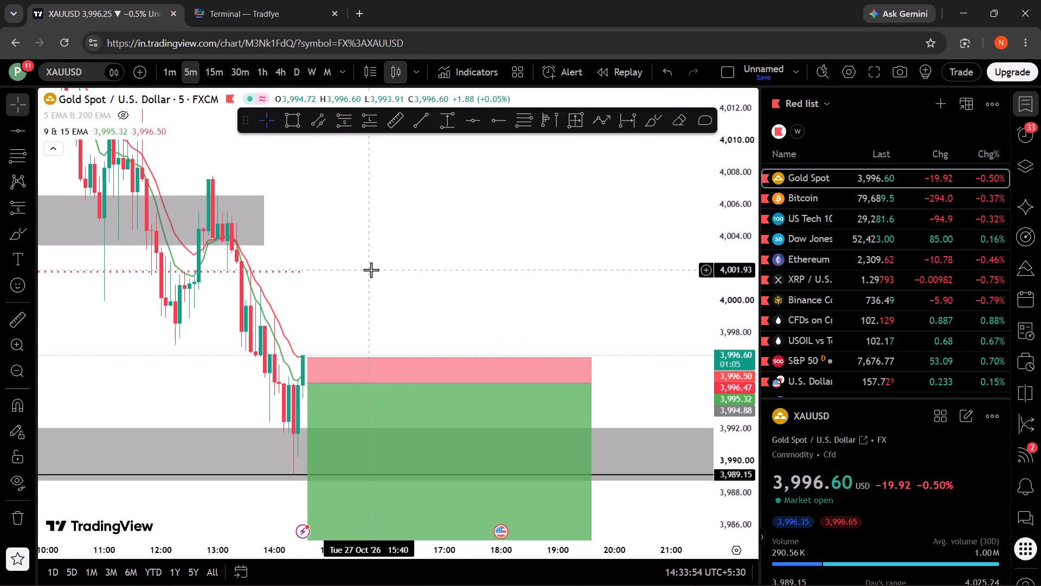
left_click(7, 308)
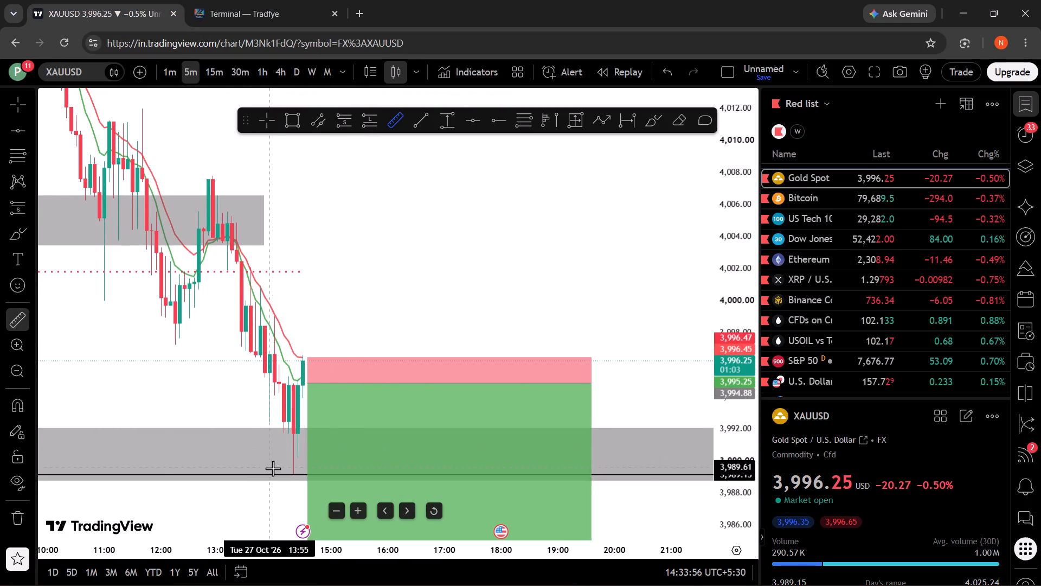
left_click(279, 472)
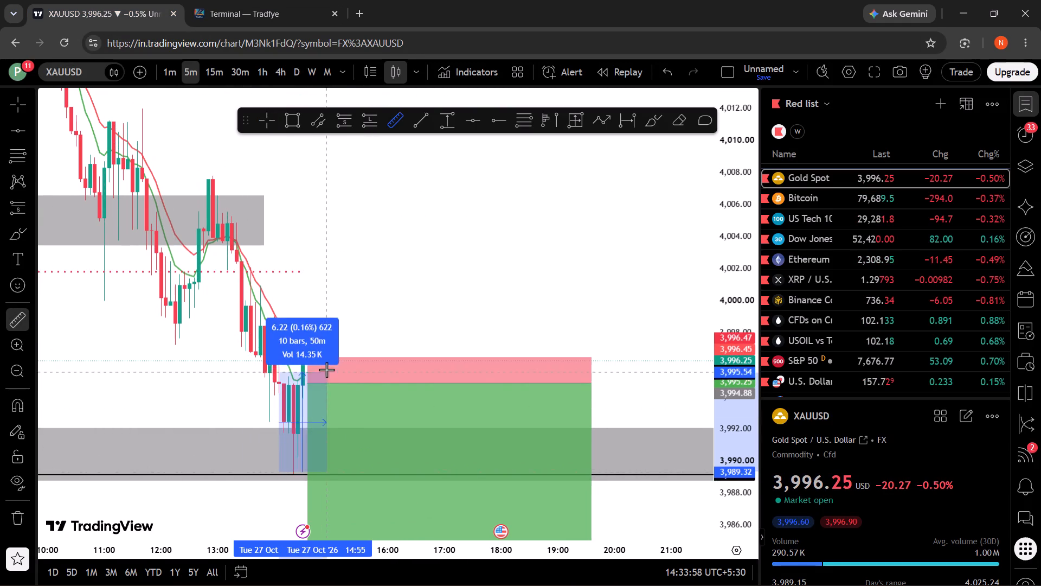
left_click(339, 354)
left_click(349, 331)
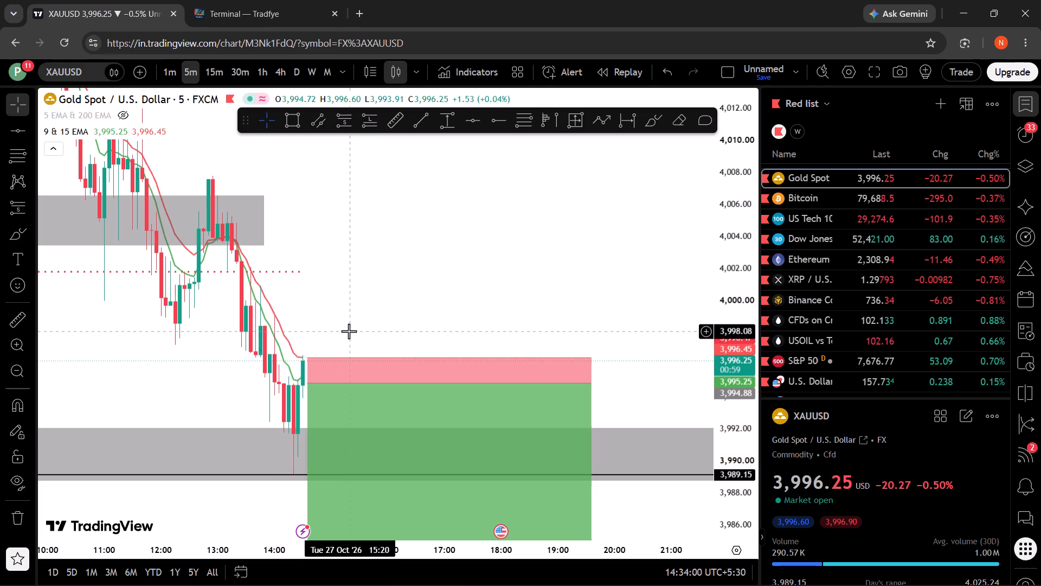
Switch to Tradfye and examine the XAUT/USDT whale bubbles and selling zones around the 14:20 to 14:30 candles, between about 3,992 and 4,000.
left_click(255, 4)
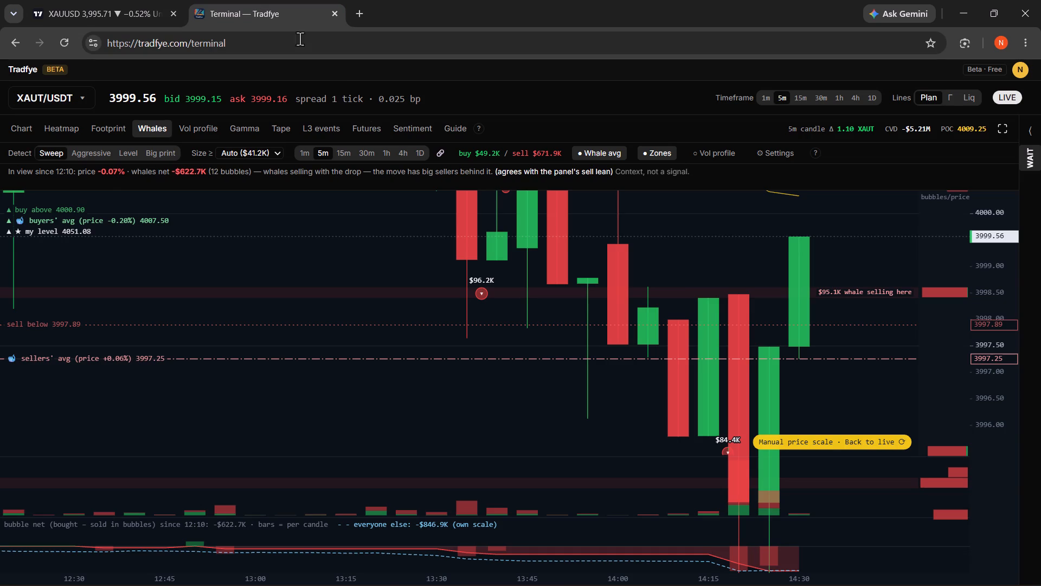
left_click_drag(618, 327, 582, 412)
left_click_drag(658, 361, 619, 515)
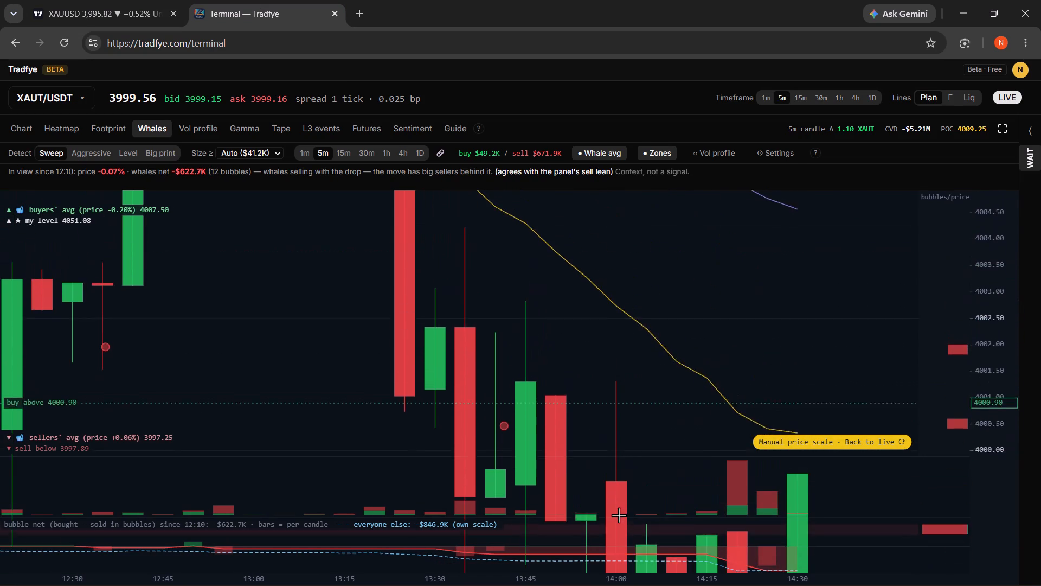
left_click_drag(619, 515, 537, 370)
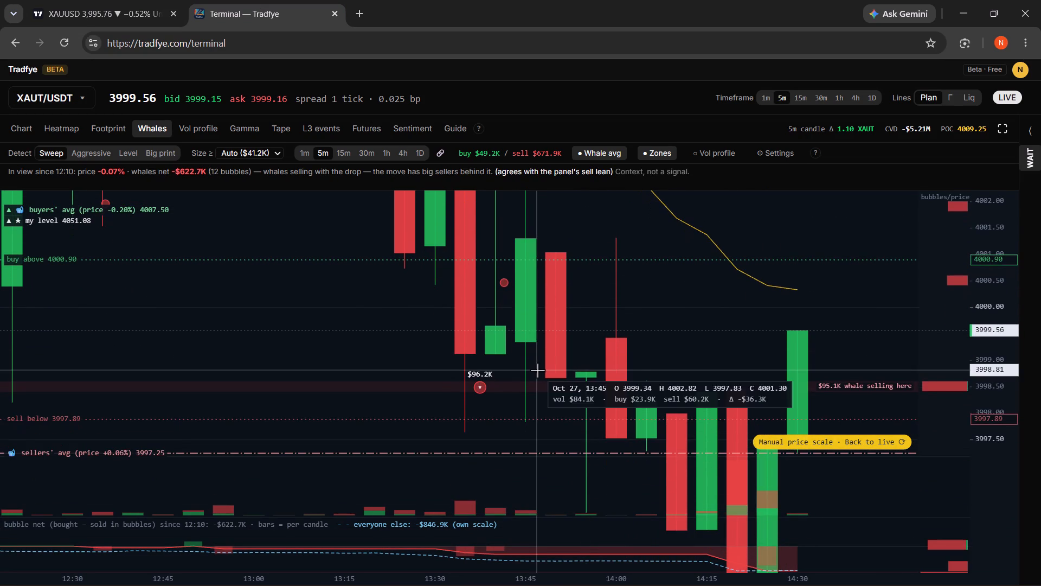
left_click_drag(808, 435, 715, 359)
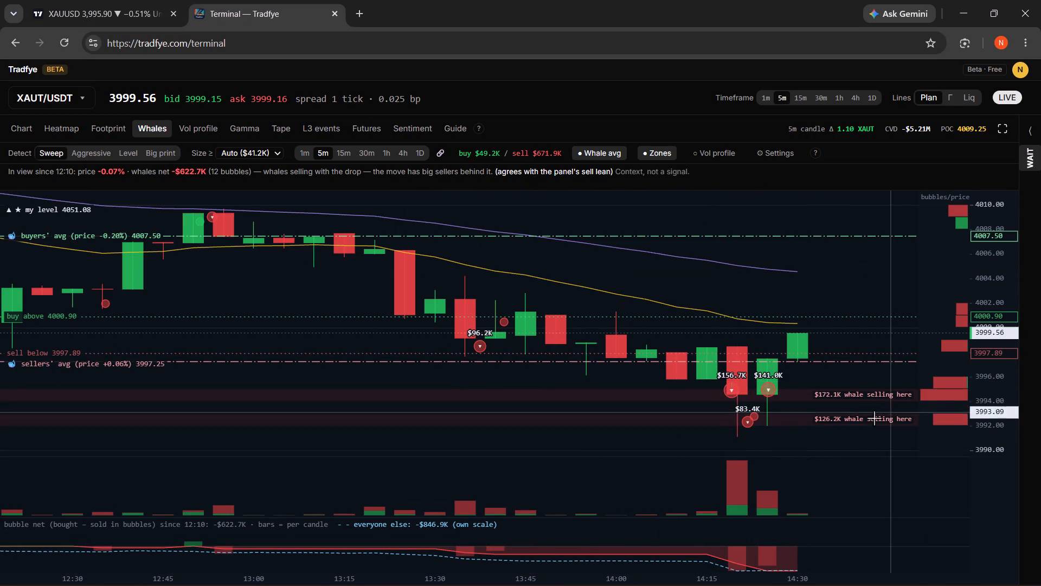
scroll(1006, 446, "up", 8)
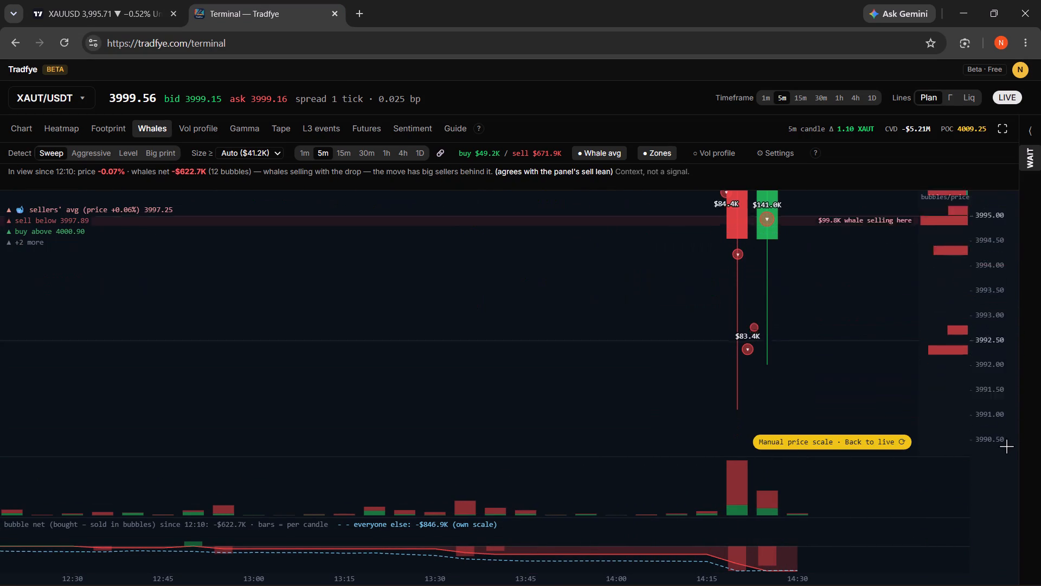
scroll(1006, 446, "up", 3)
left_click_drag(878, 297, 832, 511)
left_click_drag(822, 301, 821, 284)
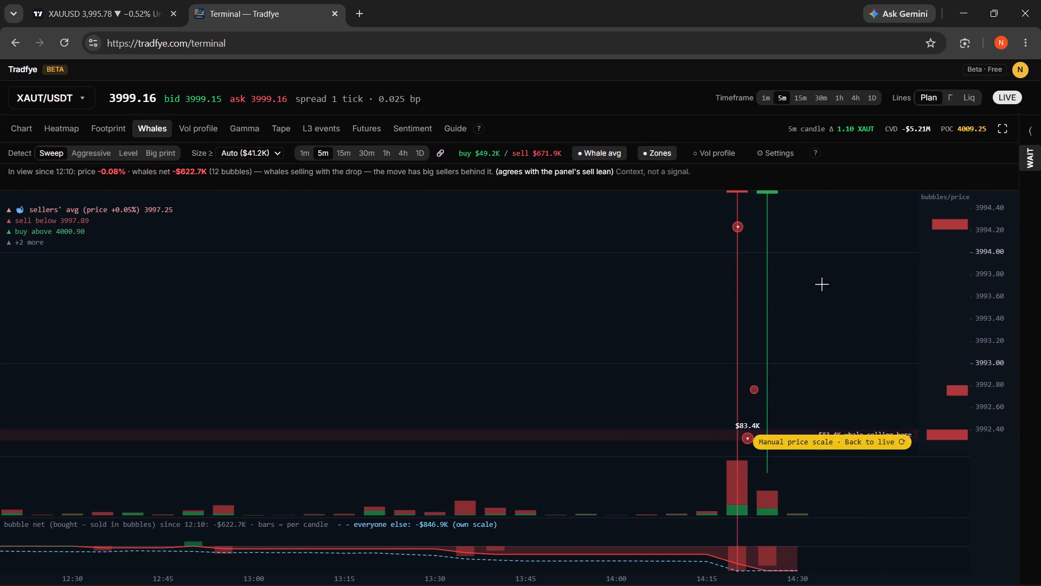
left_click_drag(821, 284, 758, 541)
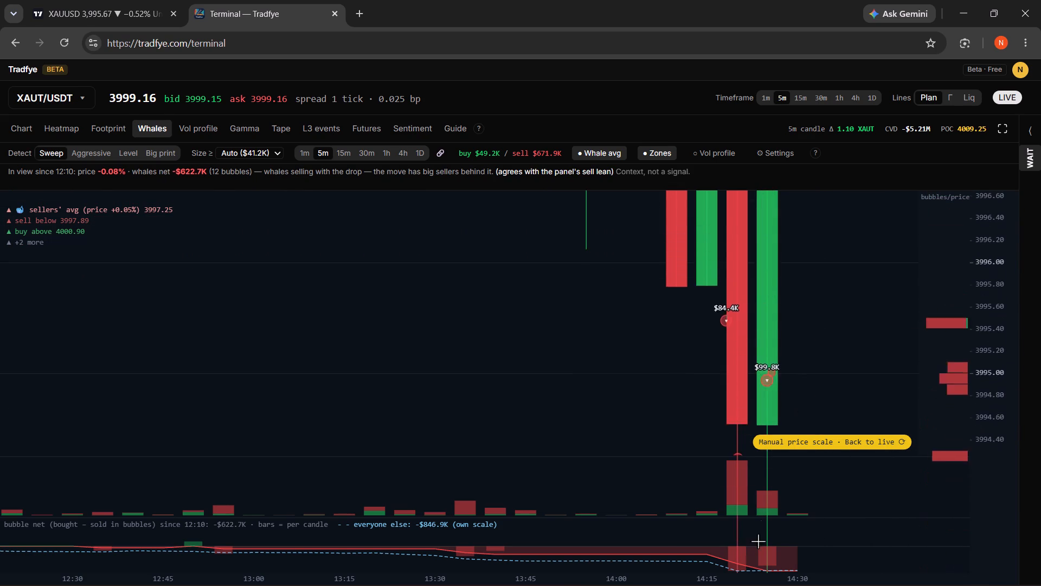
left_click_drag(758, 541, 753, 585)
left_click_drag(811, 319, 770, 543)
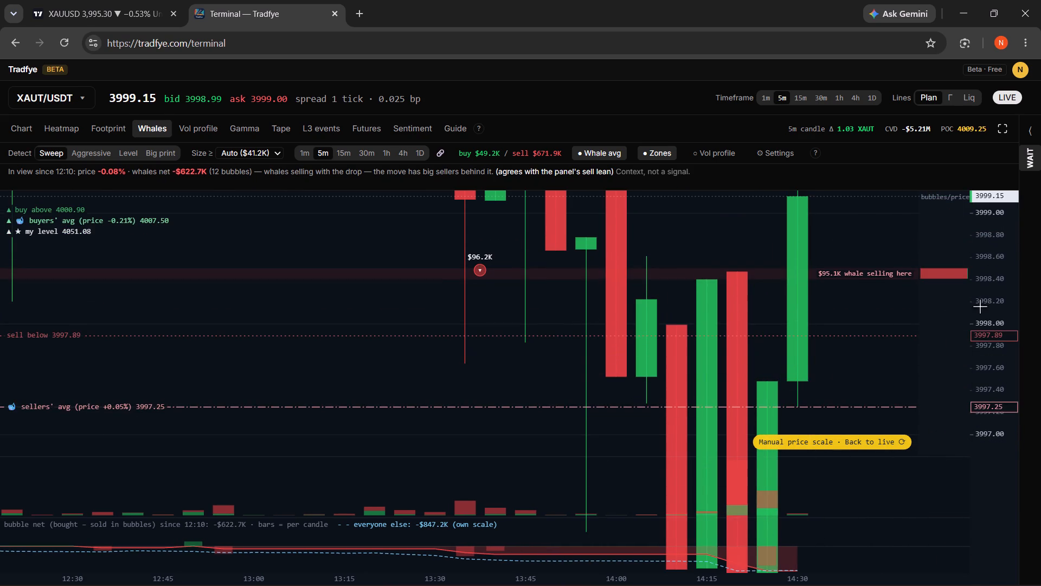
Examine the 13:35 whale-selling bubble and its zone near 3,998.50 against the latest 5-minute XAUT/USDT candle.
scroll(983, 303, "down", 3)
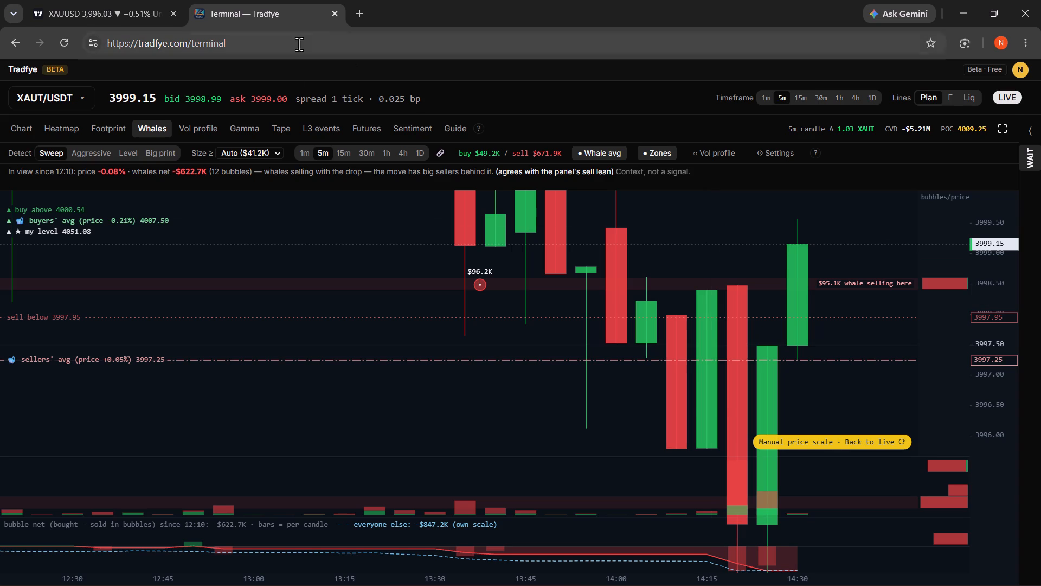
left_click_drag(732, 379, 653, 453)
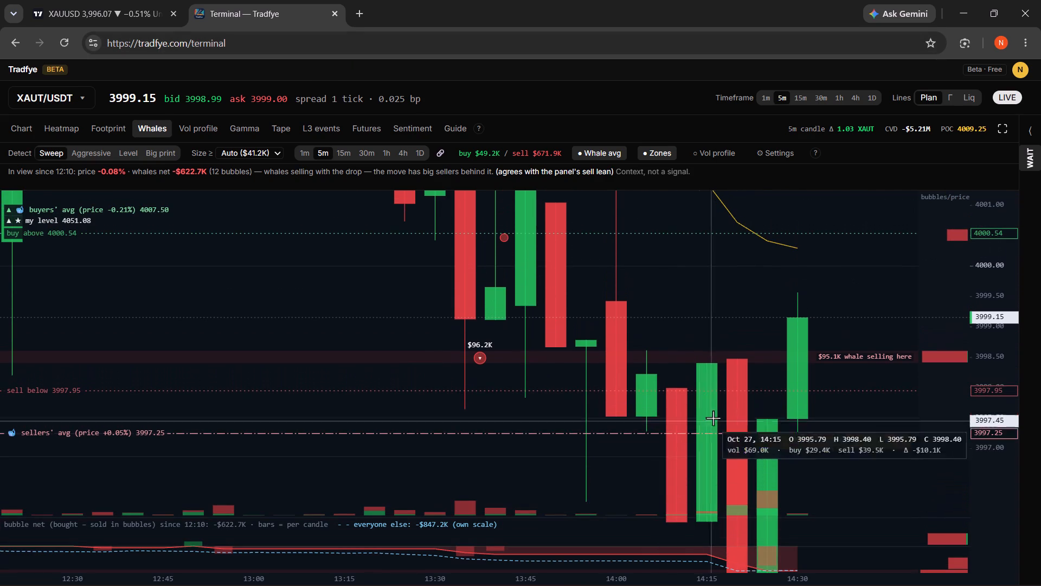
left_click_drag(724, 387, 709, 415)
left_click_drag(740, 318, 736, 326)
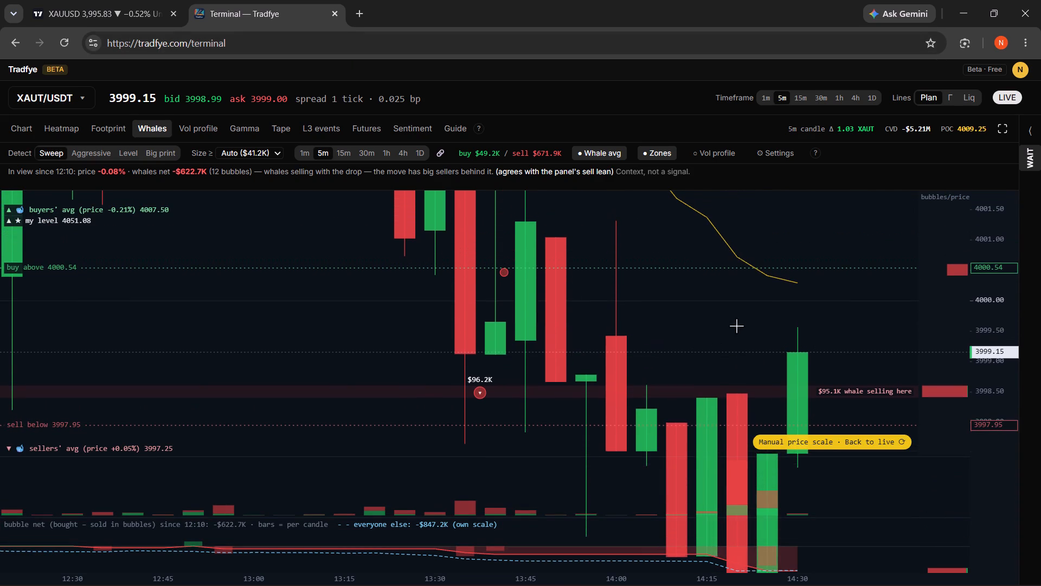
left_click_drag(736, 326, 735, 329)
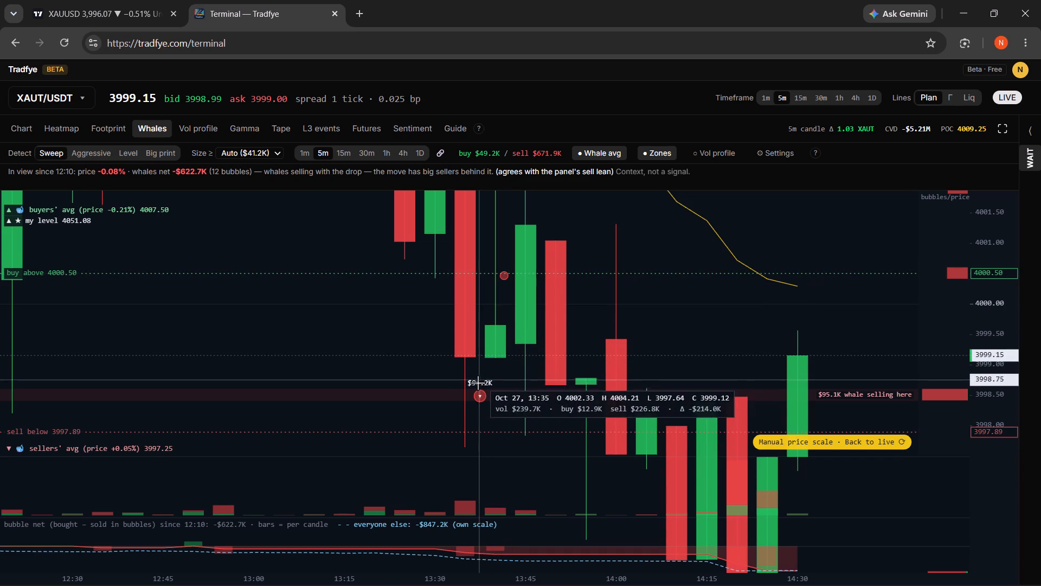
left_click_drag(594, 334, 583, 371)
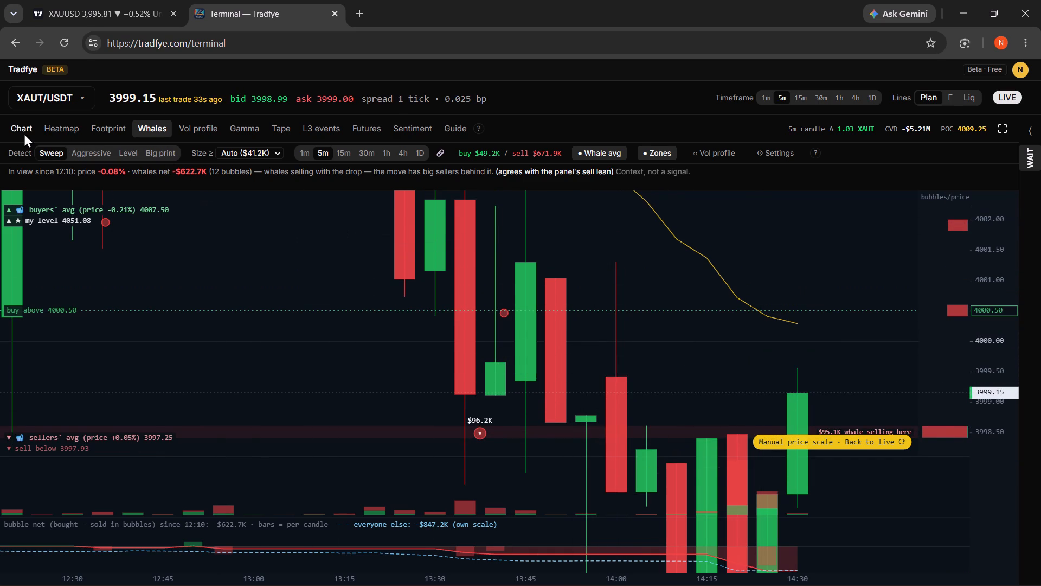
Open the XAUT/USDT order-book heatmap and examine its resting bid and ask walls and trade tape, checking the XAUUSD chart in between.
left_click(46, 130)
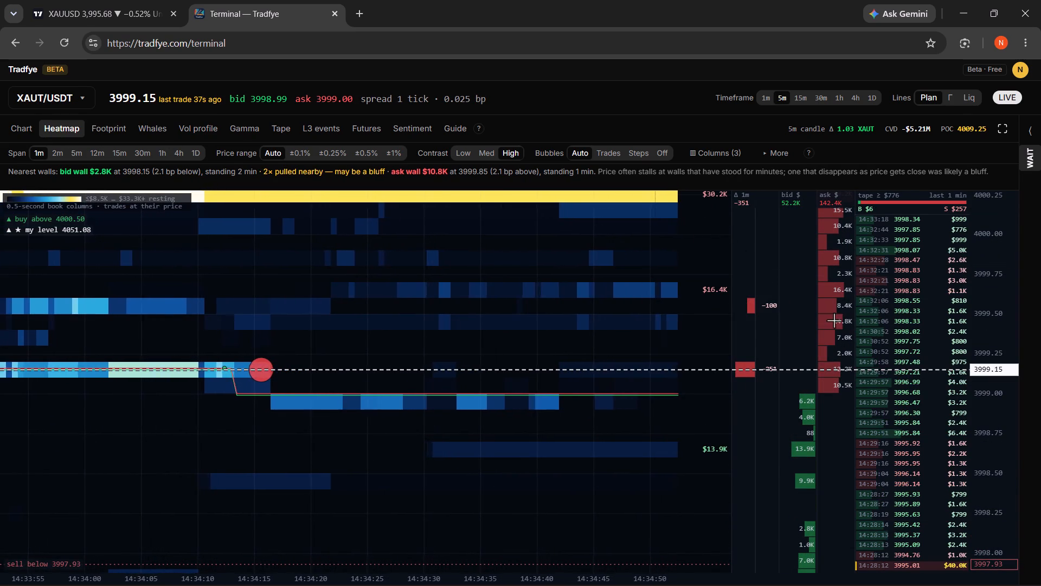
left_click(143, 3)
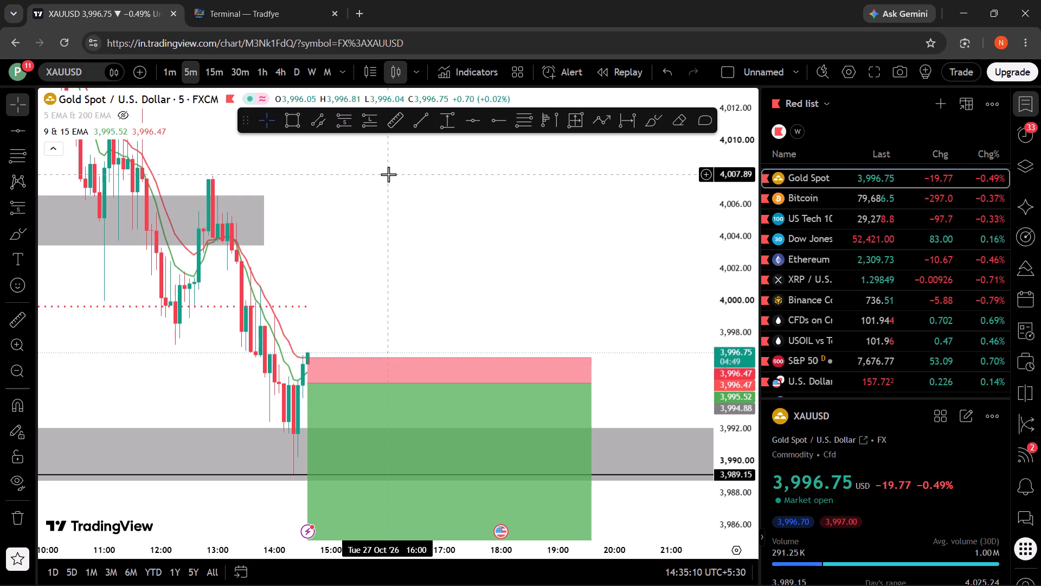
left_click(253, 9)
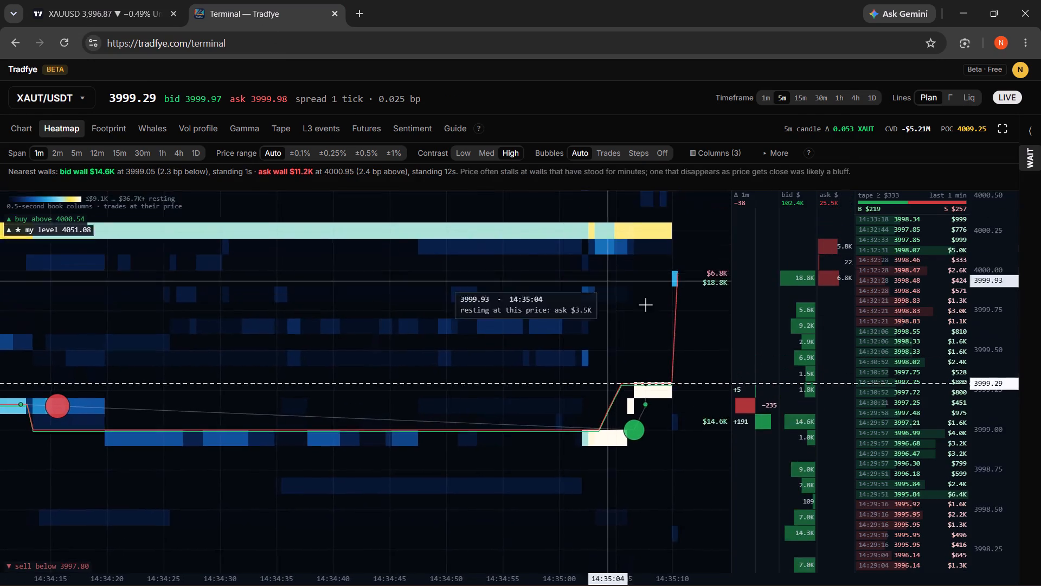
left_click_drag(629, 341, 596, 372)
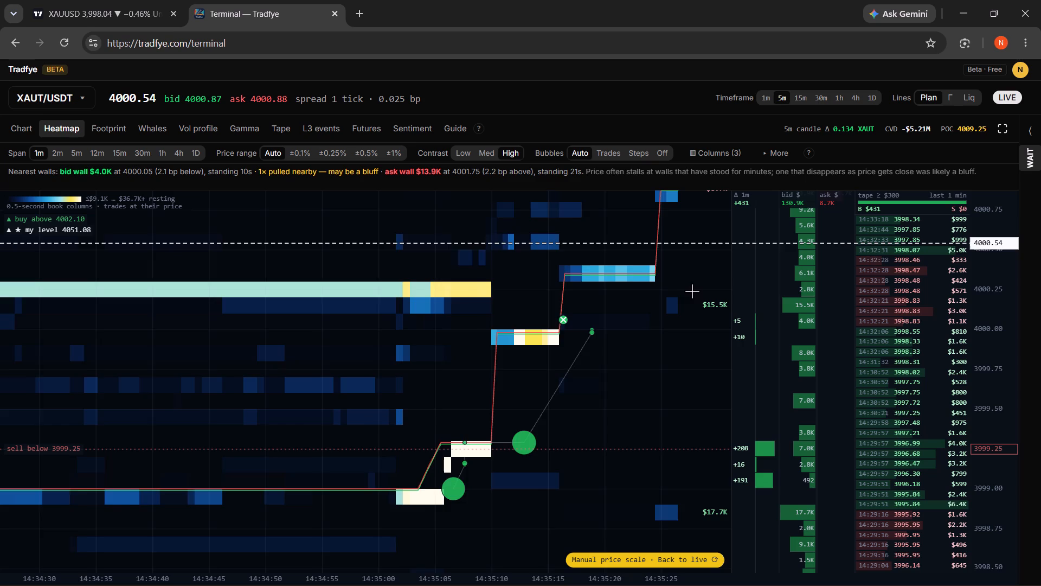
left_click_drag(690, 291, 681, 308)
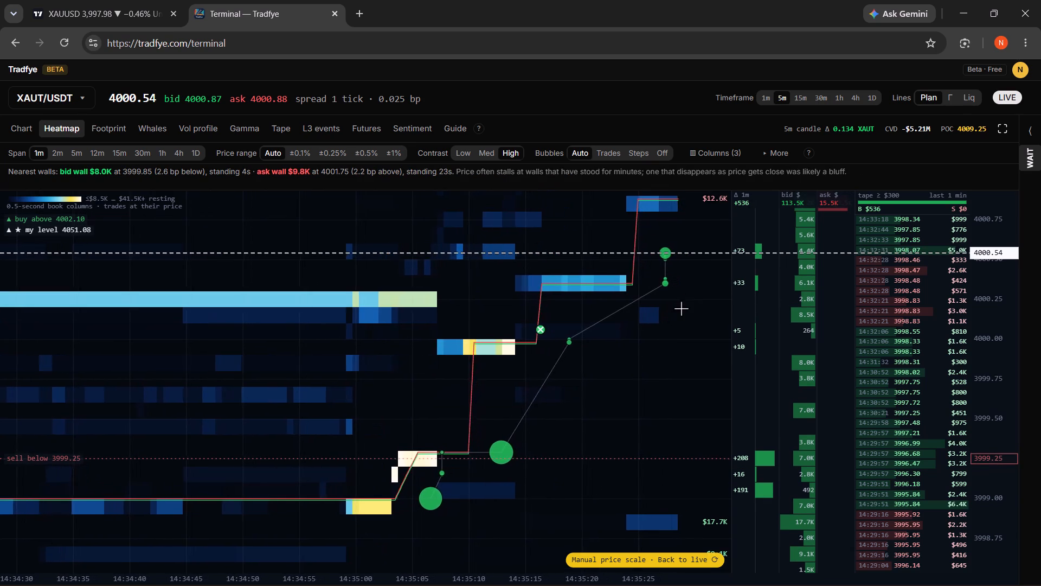
left_click_drag(681, 308, 676, 315)
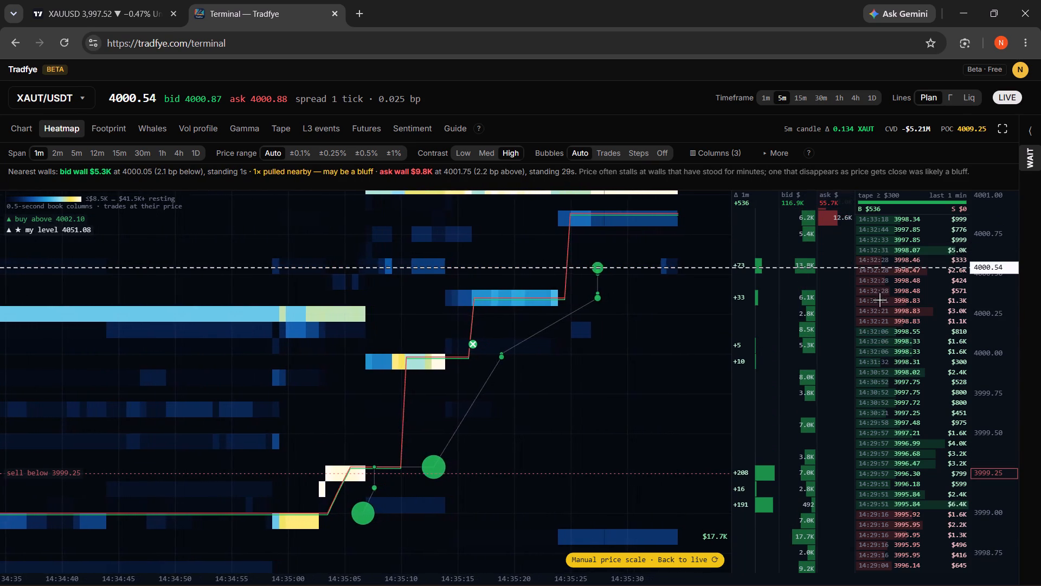
left_click(876, 321)
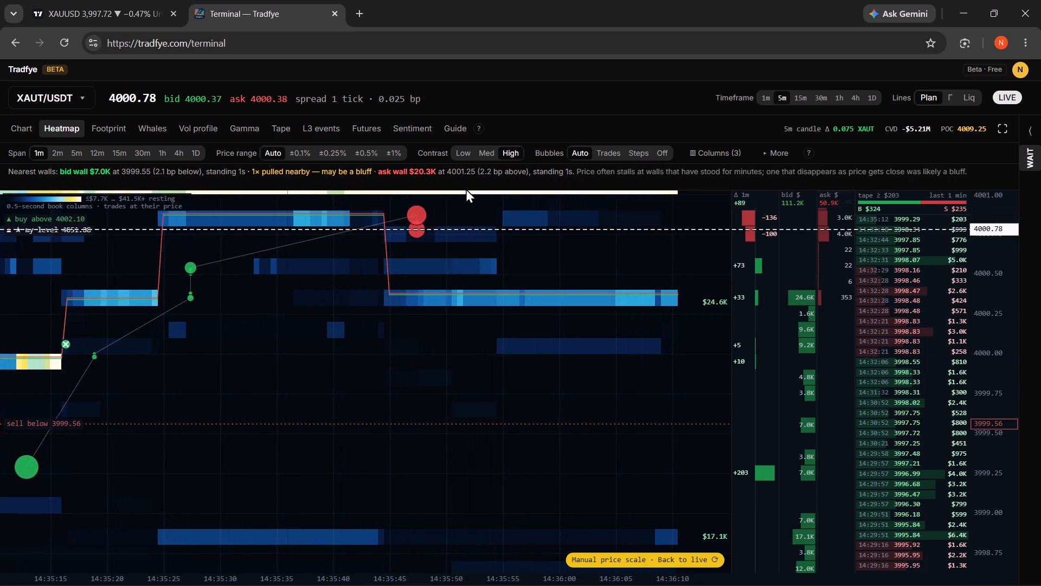
Switch to the XAUUSD chart and move the short position up beside the latest candle, with entry about 3,998.31 and stop about 3,999.90.
left_click(88, 7)
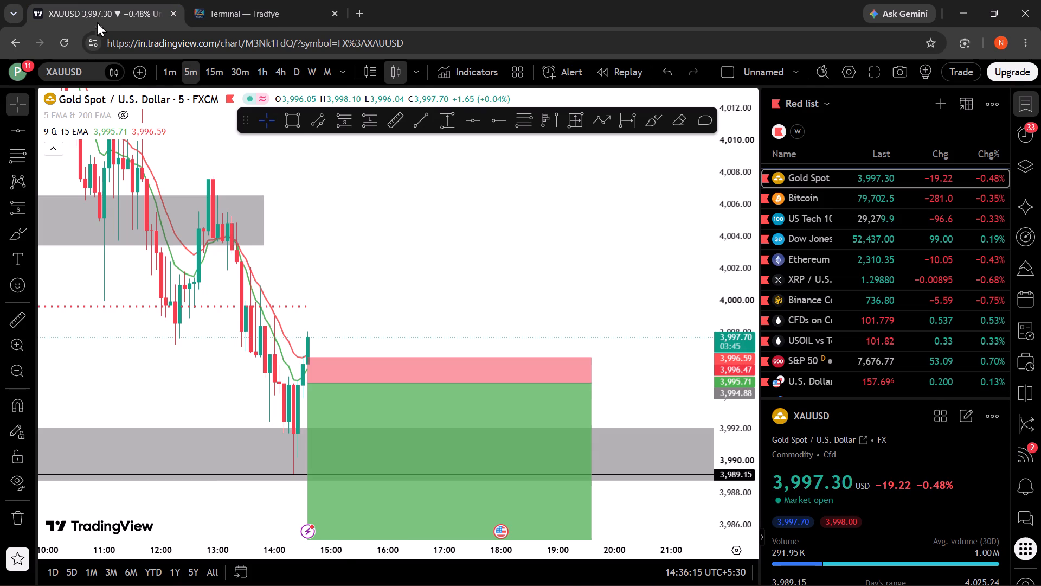
left_click_drag(391, 273, 398, 300)
scroll(396, 292, "down", 1)
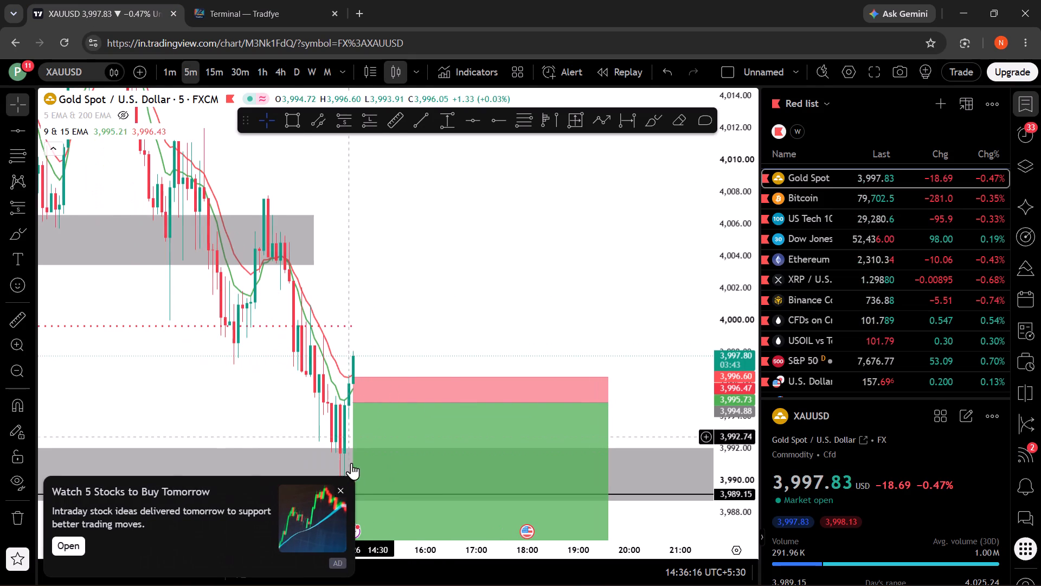
left_click(339, 488)
left_click_drag(392, 444, 404, 428)
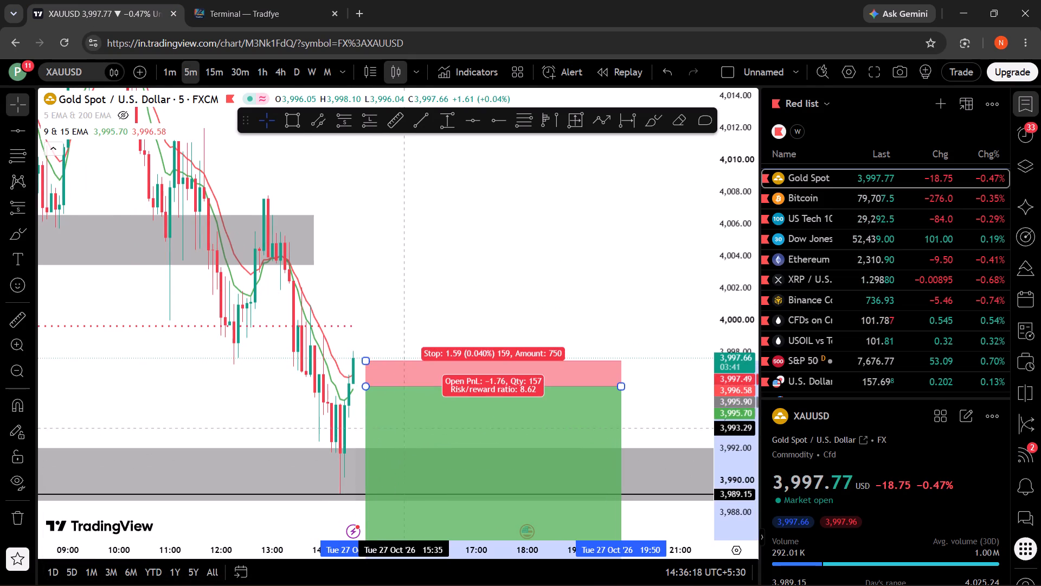
left_click_drag(404, 428, 399, 389)
left_click(618, 399)
left_click(274, 368)
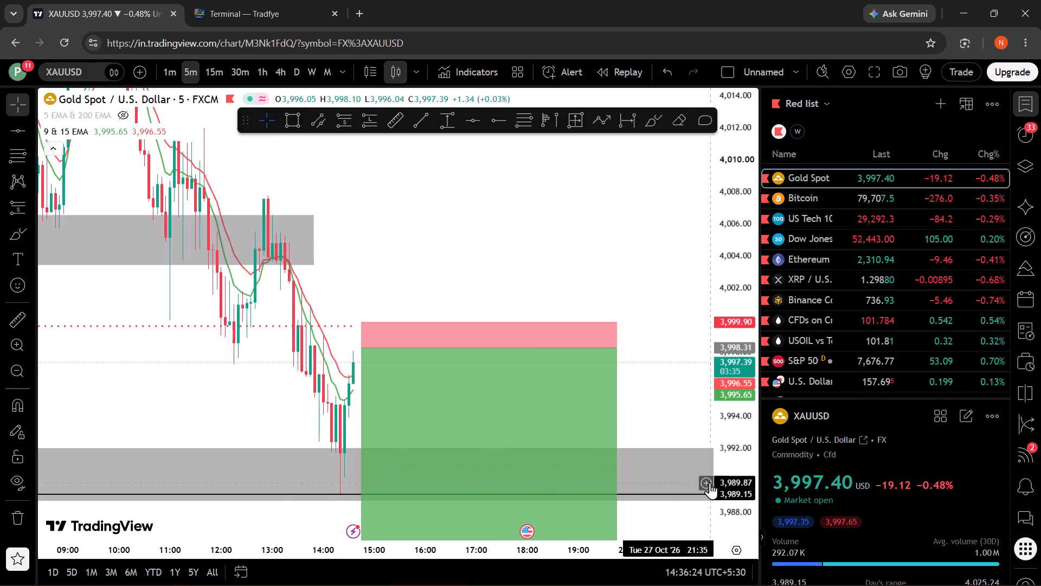
left_click_drag(712, 475, 712, 447)
left_click_drag(743, 477, 730, 436)
Switch to Tradfye and examine the live XAUT/USDT heatmap for resting orders and trades around 4,000 to 4,001.
left_click(259, 23)
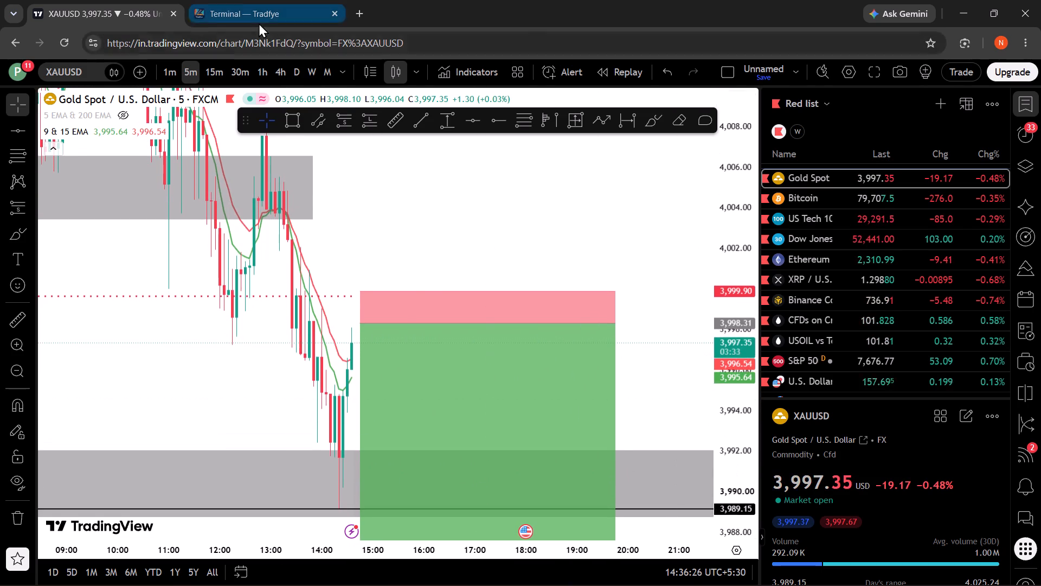
left_click_drag(530, 300, 481, 434)
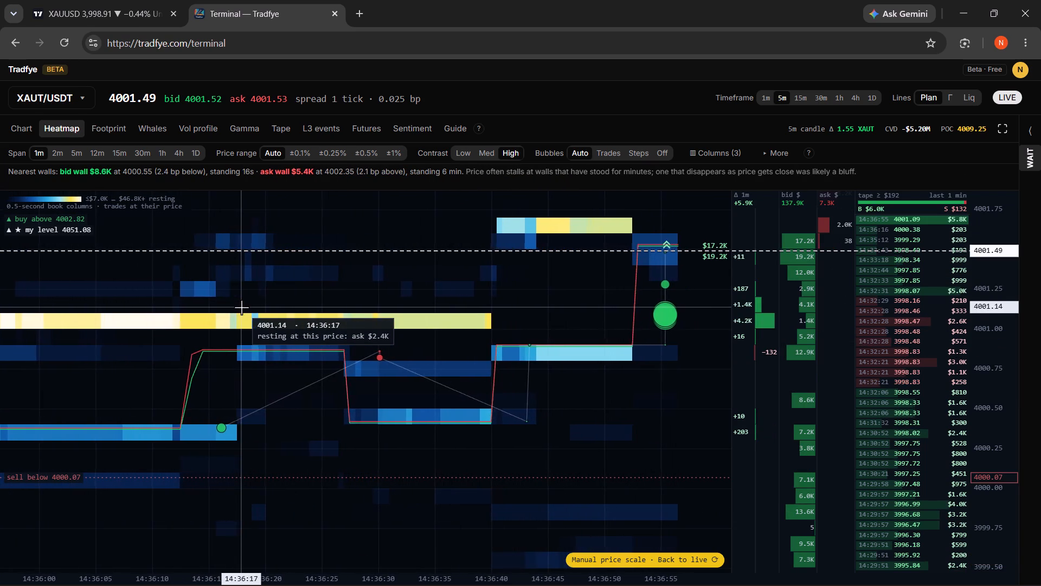
Switch to the XAUUSD chart and measure the latest rebound from the candle low near 3,990 up to the short position's stop area.
left_click(68, 7)
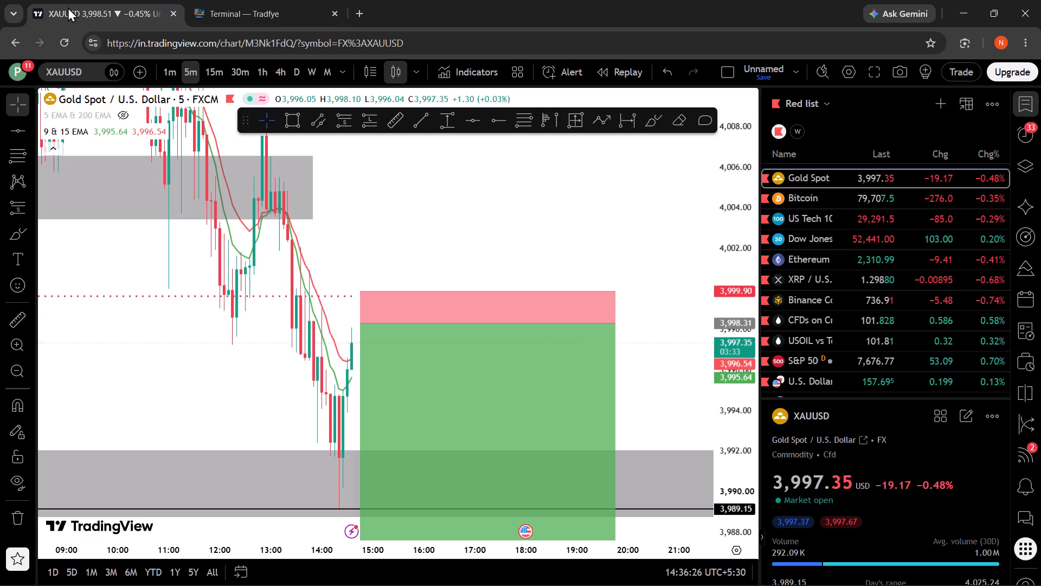
left_click_drag(382, 193, 384, 221)
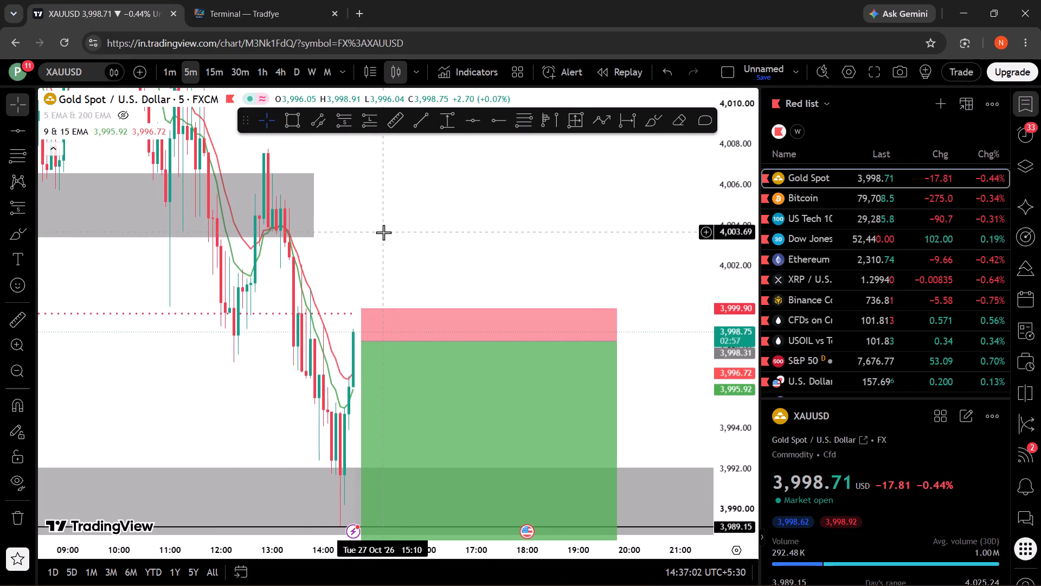
scroll(383, 232, "up", 3)
left_click_drag(339, 239, 382, 252)
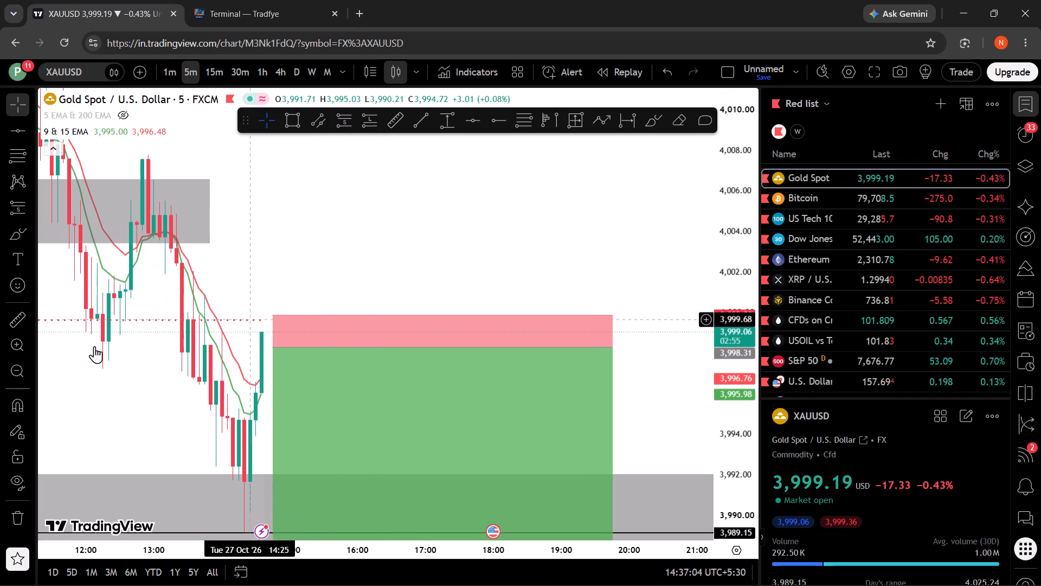
left_click(7, 329)
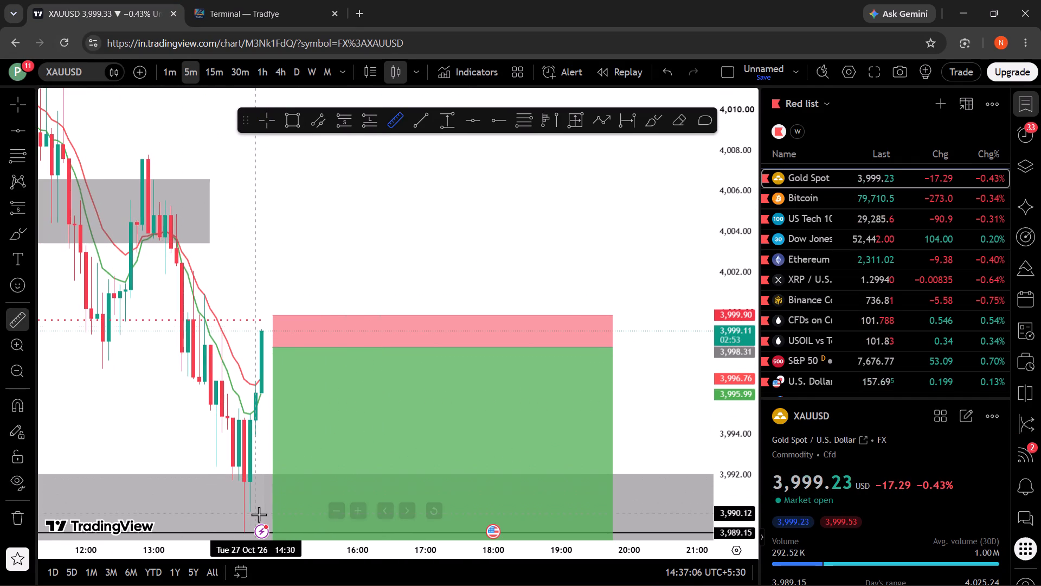
left_click(260, 511)
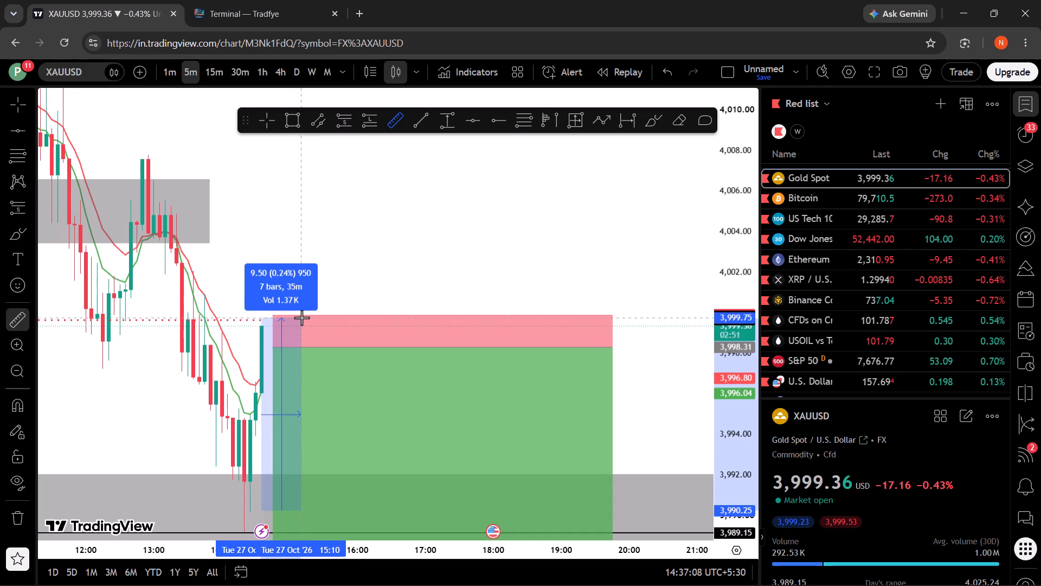
left_click(307, 315)
left_click(368, 240)
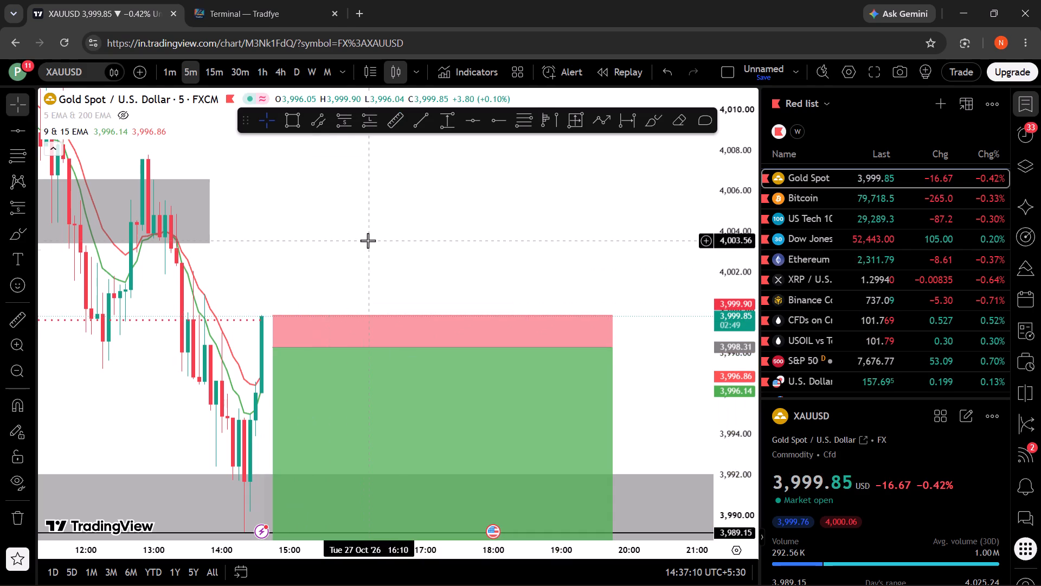
left_click_drag(368, 240, 364, 263)
Switch to Tradfye and examine the XAUT/USDT heatmap's resting orders and trades from about 4,001 up to 4,003.75.
left_click(284, 20)
left_click_drag(434, 289, 430, 316)
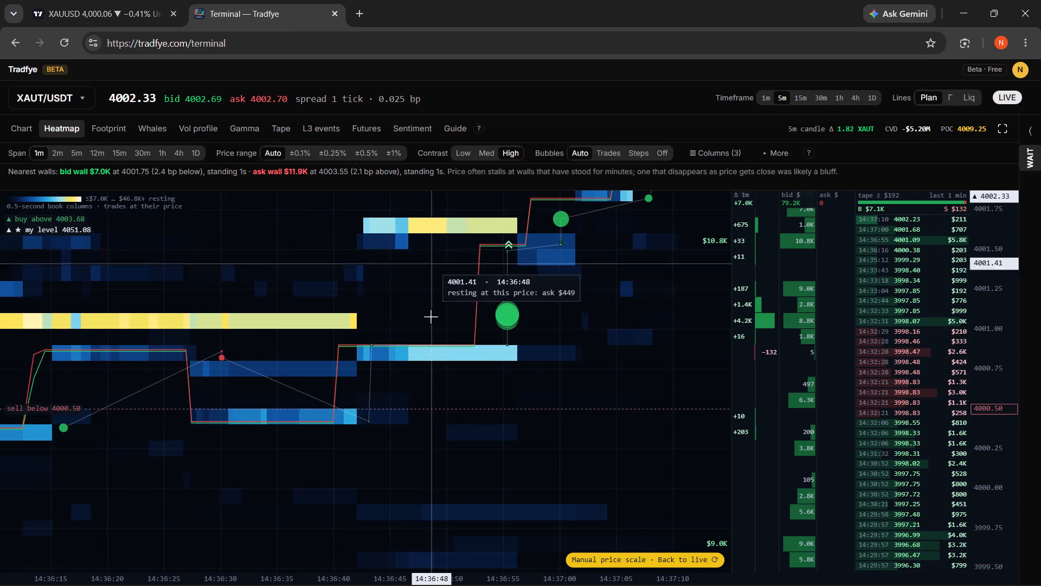
left_click_drag(430, 316, 400, 532)
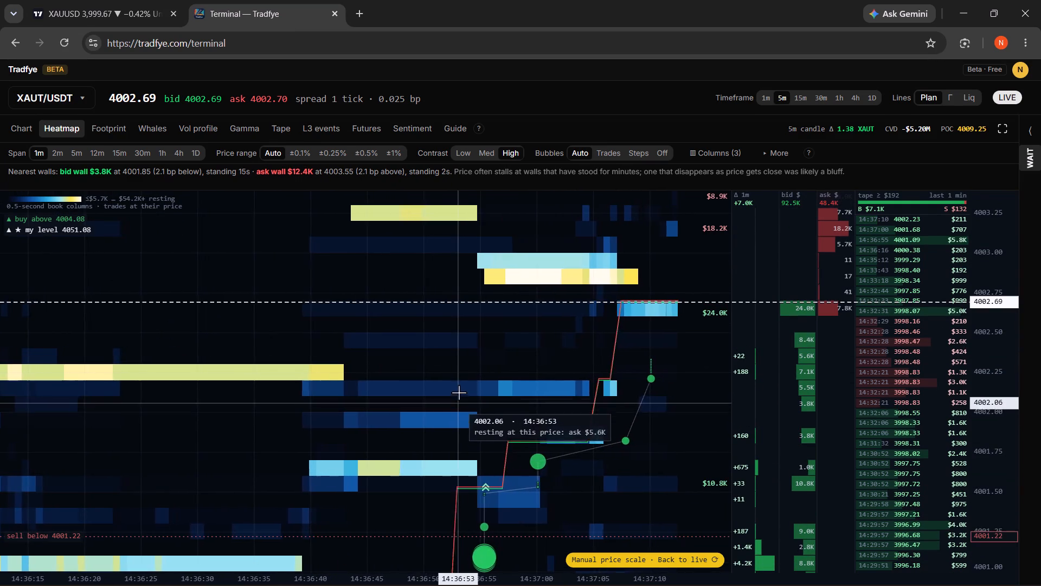
left_click_drag(461, 364, 453, 402)
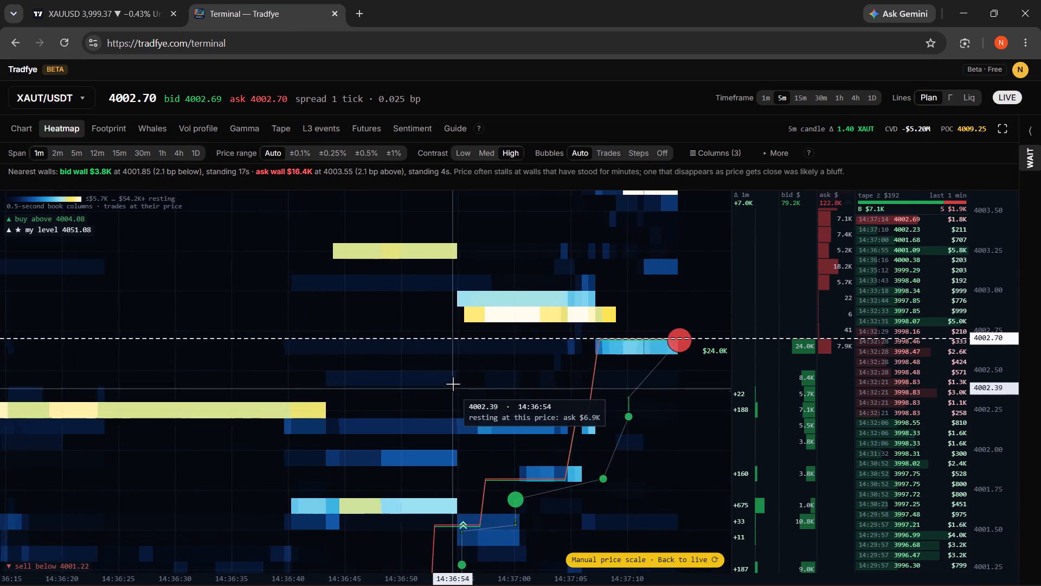
left_click_drag(442, 347, 433, 403)
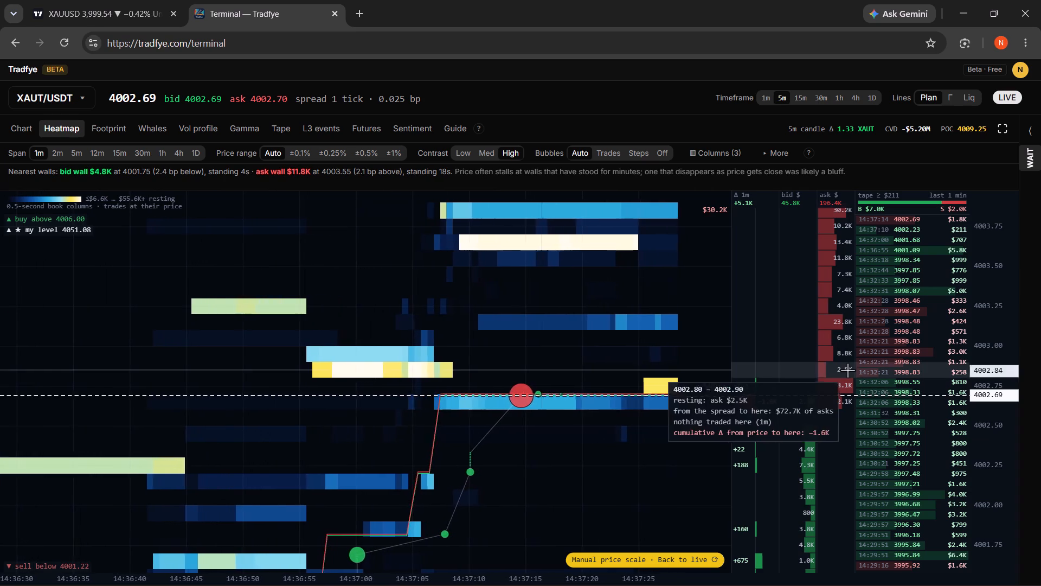
Switch to the XAUUSD chart and move the short position up beside the latest candle, with entry about 3,999.88 and stop about 4,001.47.
left_click(107, 0)
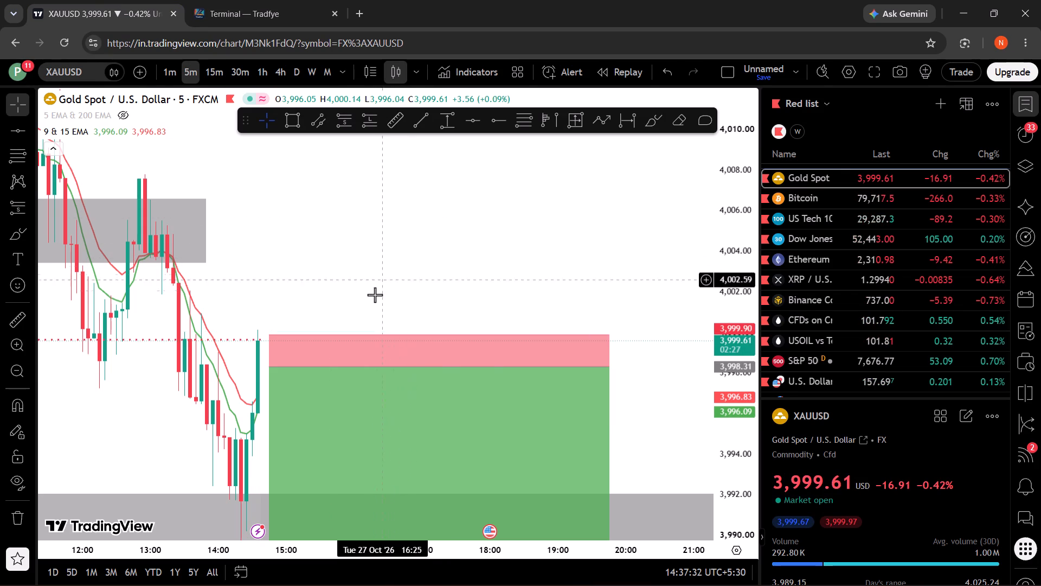
left_click_drag(347, 357, 348, 342)
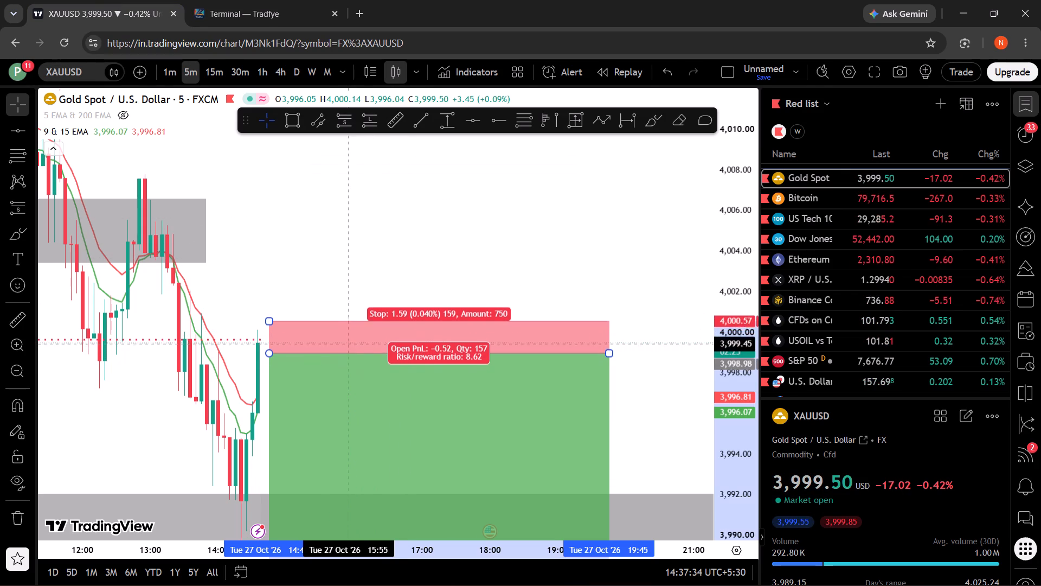
left_click_drag(348, 342, 351, 328)
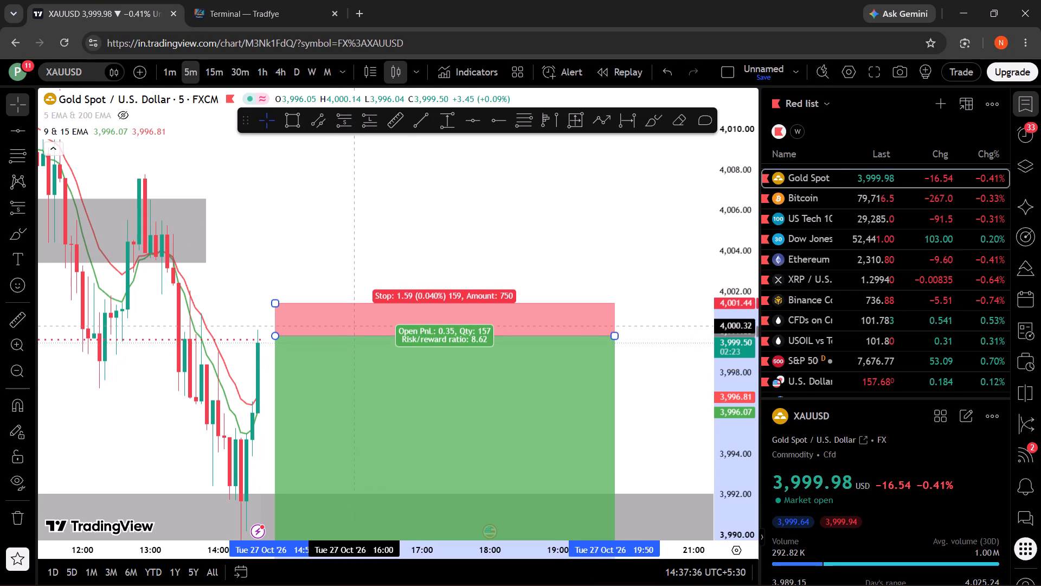
left_click_drag(351, 328, 345, 325)
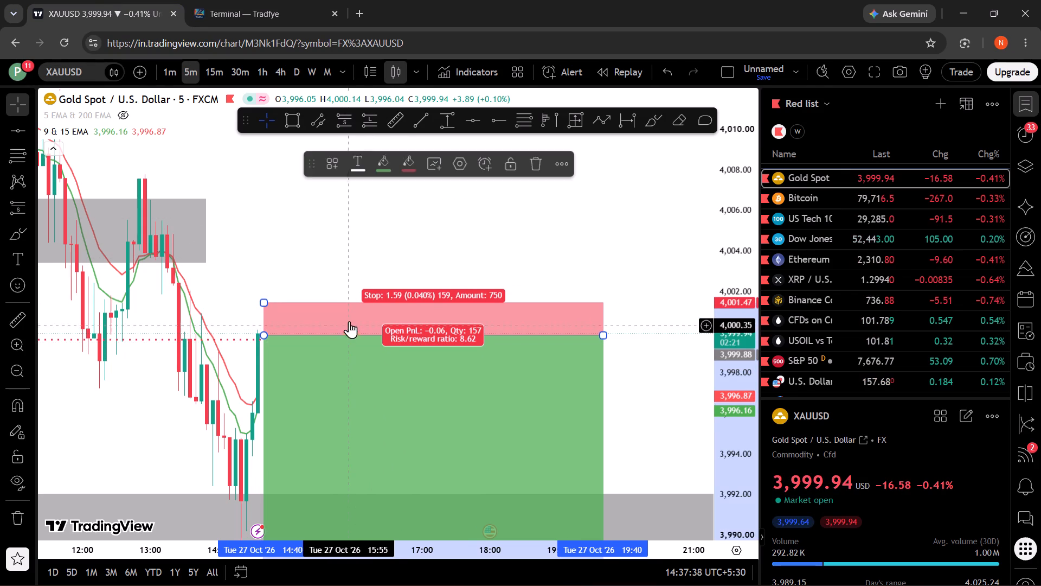
left_click(311, 214)
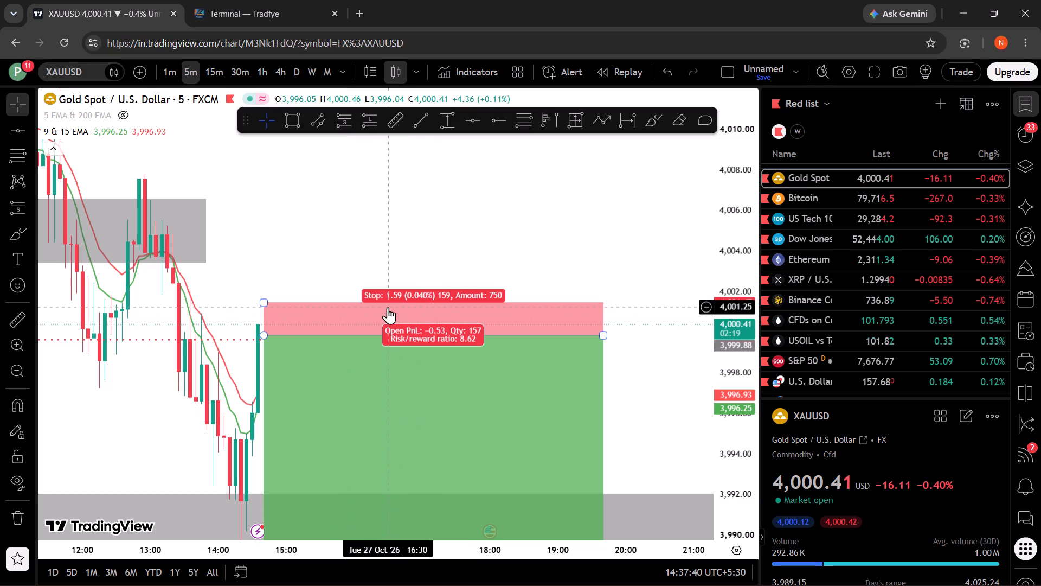
Examine Tradfye's XAUT/USDT heatmap for sell bubbles and ask walls between about 4,002.70 and 4,004, checking the XAUUSD chart in between.
left_click(208, 0)
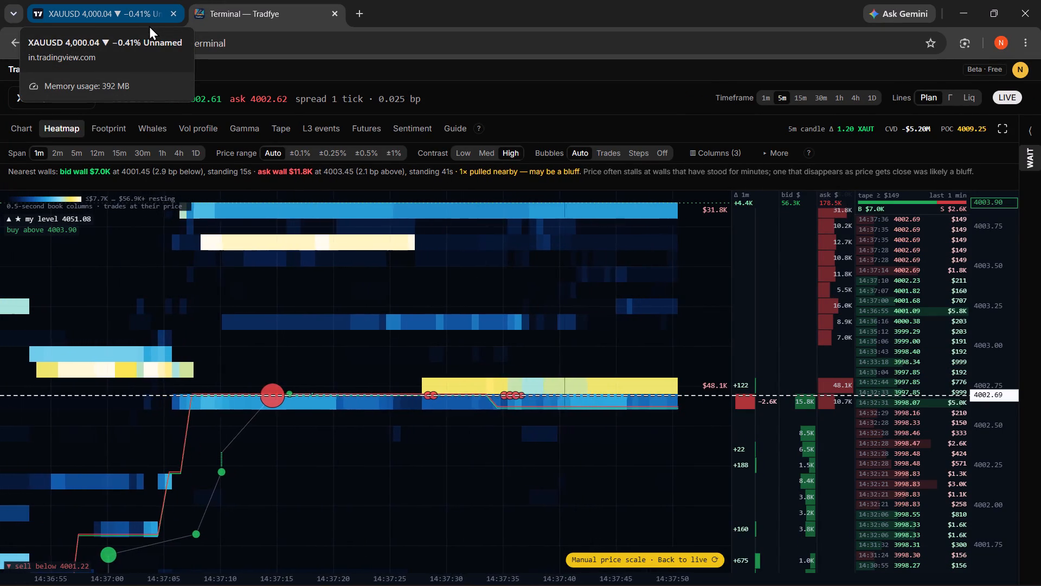
left_click(101, 0)
left_click_drag(329, 219, 343, 255)
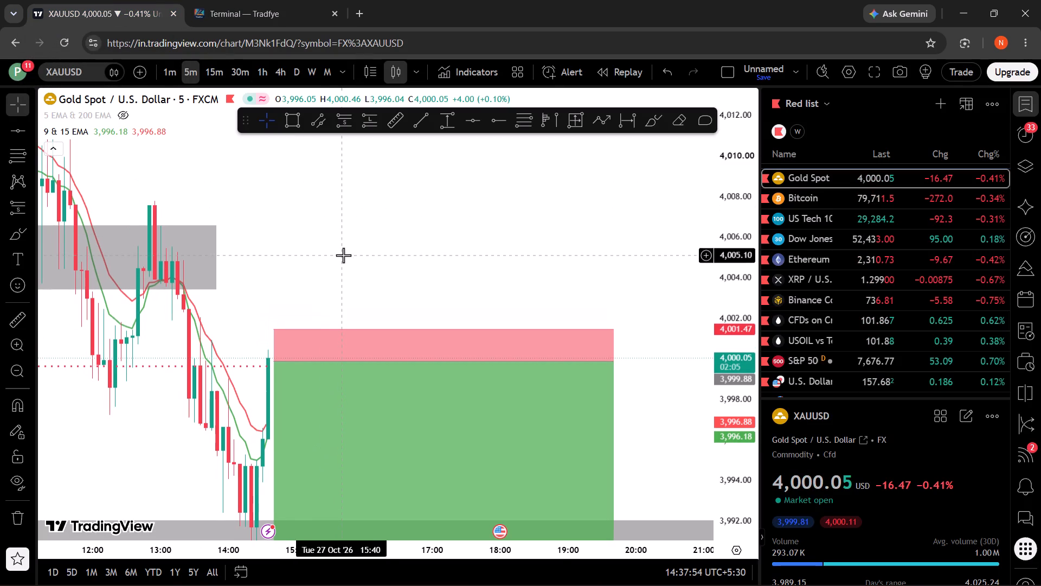
left_click(220, 0)
left_click_drag(455, 300, 453, 362)
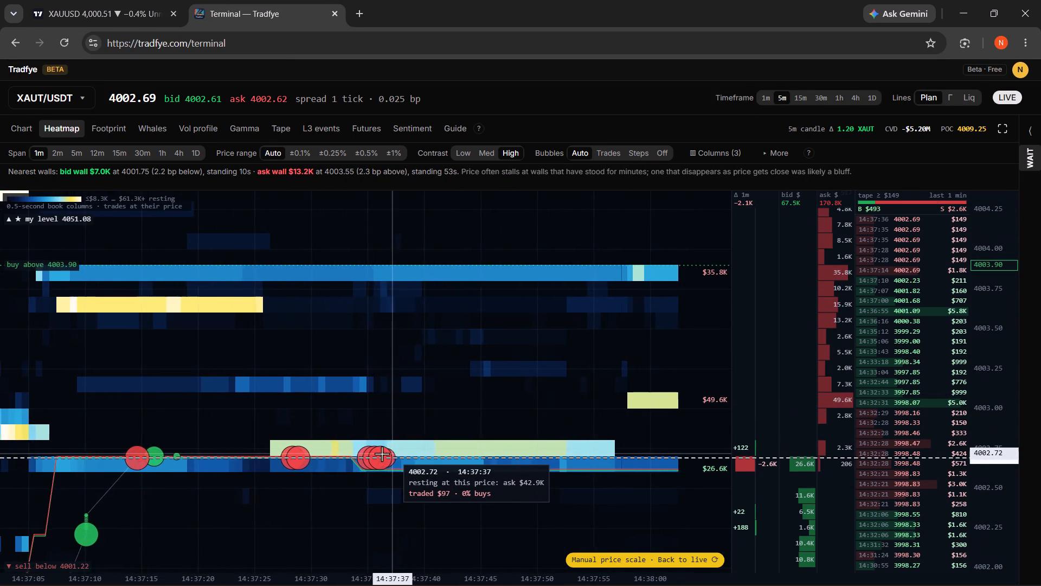
left_click(370, 453)
left_click(359, 458)
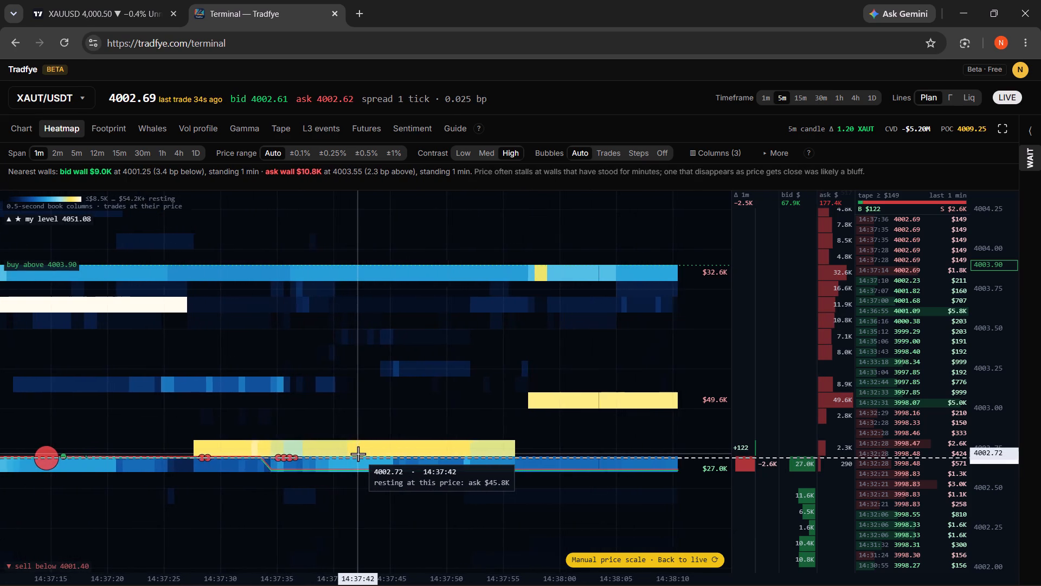
scroll(372, 434, "down", 4)
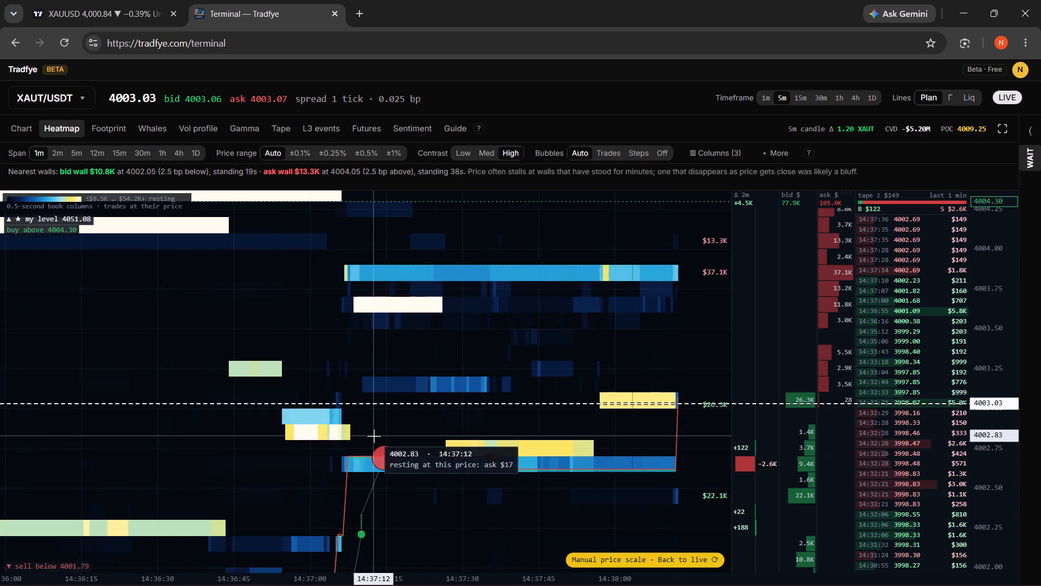
left_click_drag(515, 393, 344, 450)
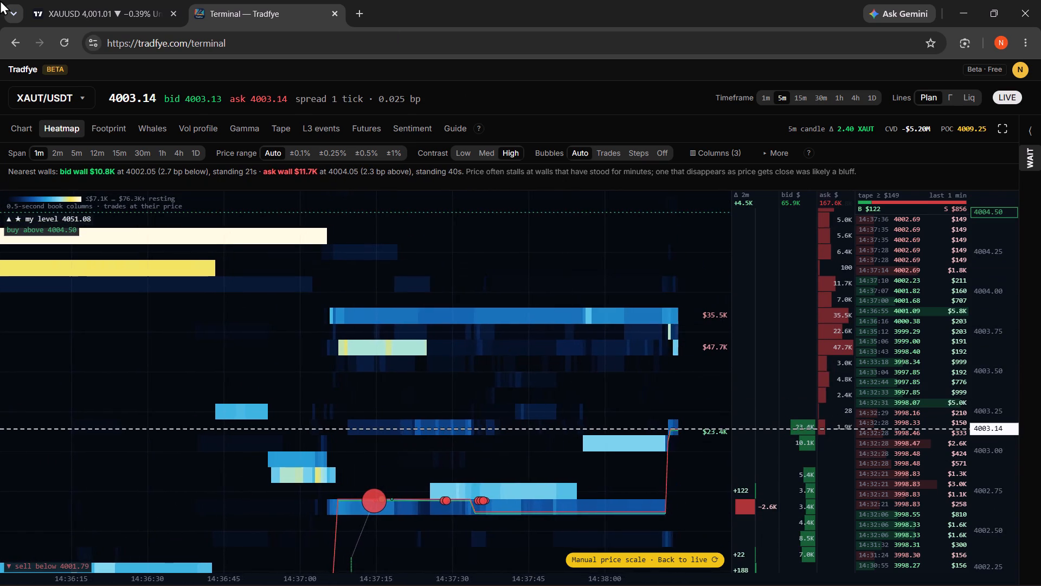
Switch to the XAUUSD chart and extend the upper grey zone, about 4,003.4 to 4,006.5, forward in time to about 17:10.
left_click(150, 0)
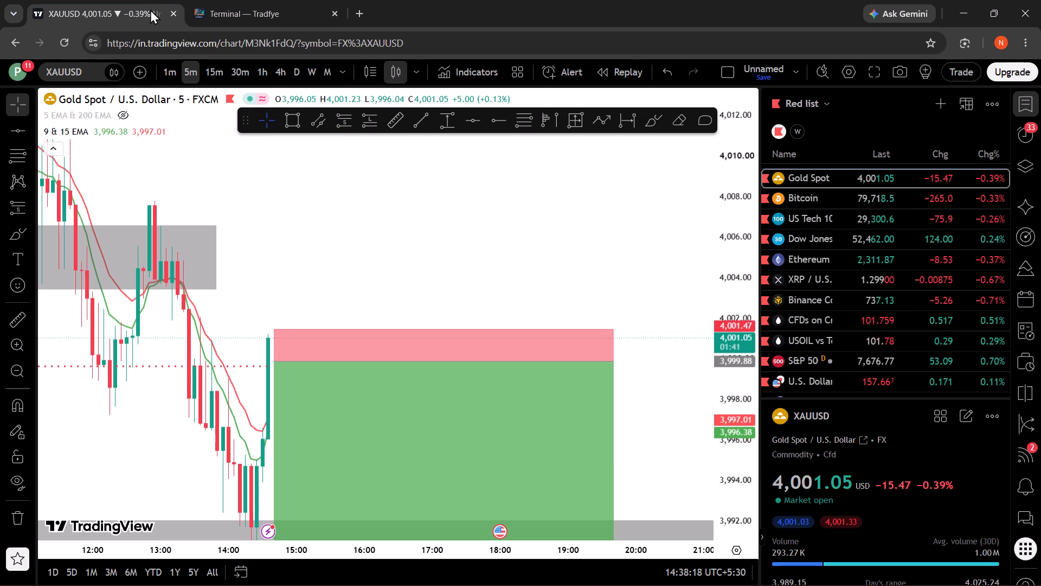
left_click_drag(343, 278, 473, 317)
left_click_drag(343, 288, 566, 288)
left_click(516, 192)
left_click_drag(466, 238, 482, 169)
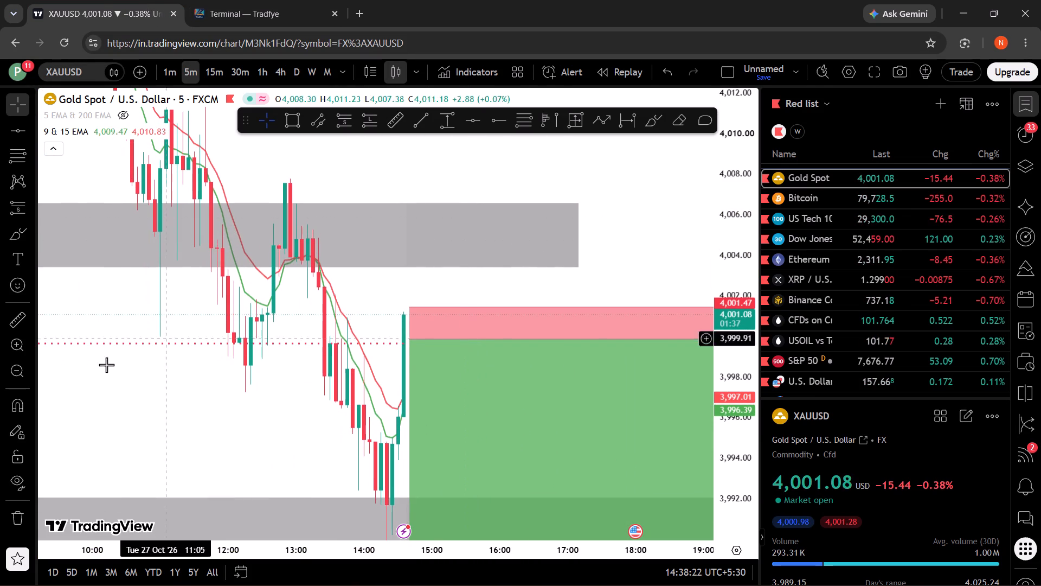
Measure the price move from about 3,992.26 at the 13:55 candle up to the top of the latest candle near the short's stop.
left_click(3, 317)
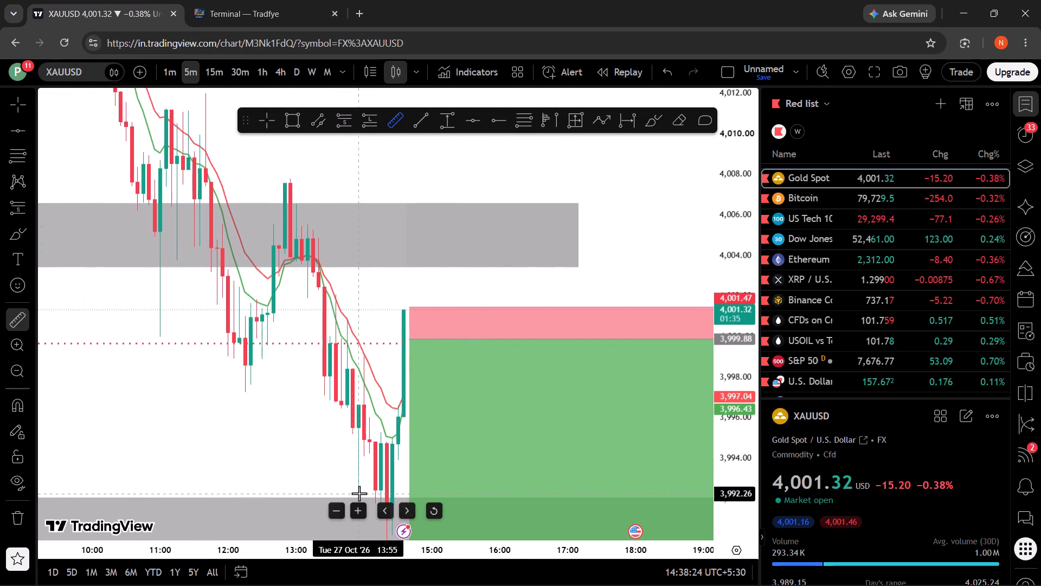
left_click(359, 493)
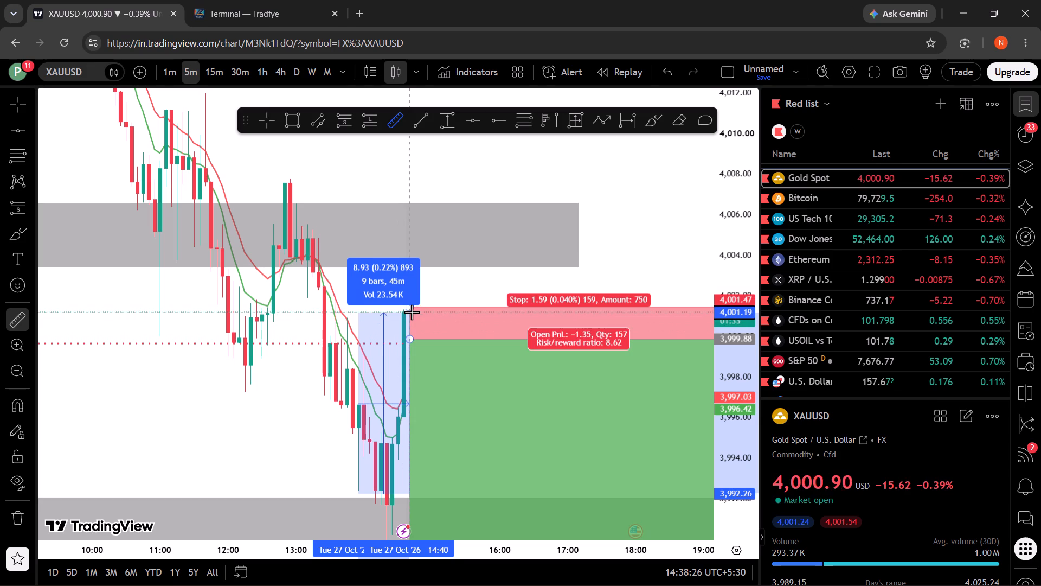
left_click(412, 307)
left_click(425, 294)
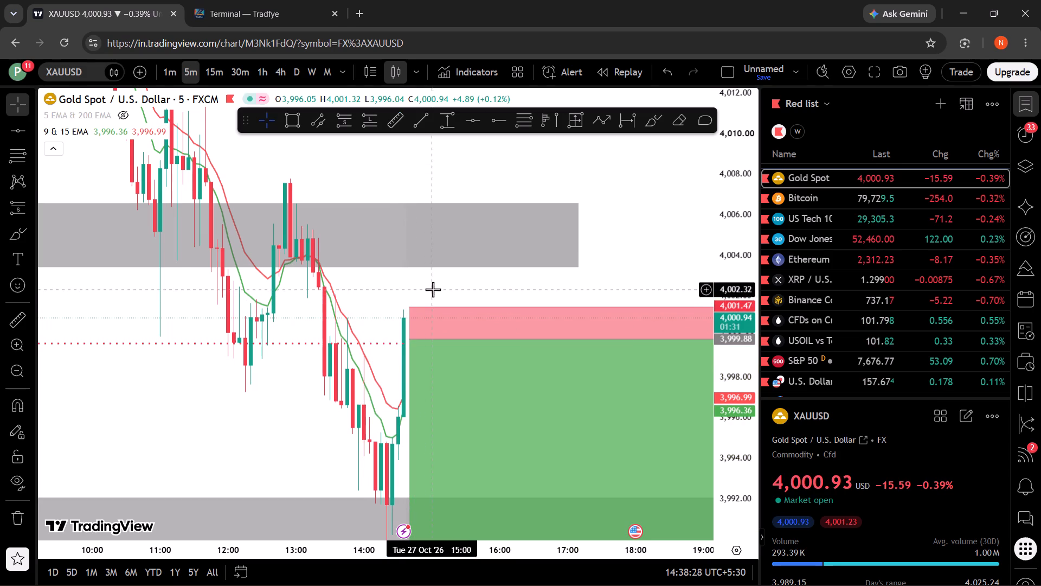
left_click_drag(433, 289, 427, 279)
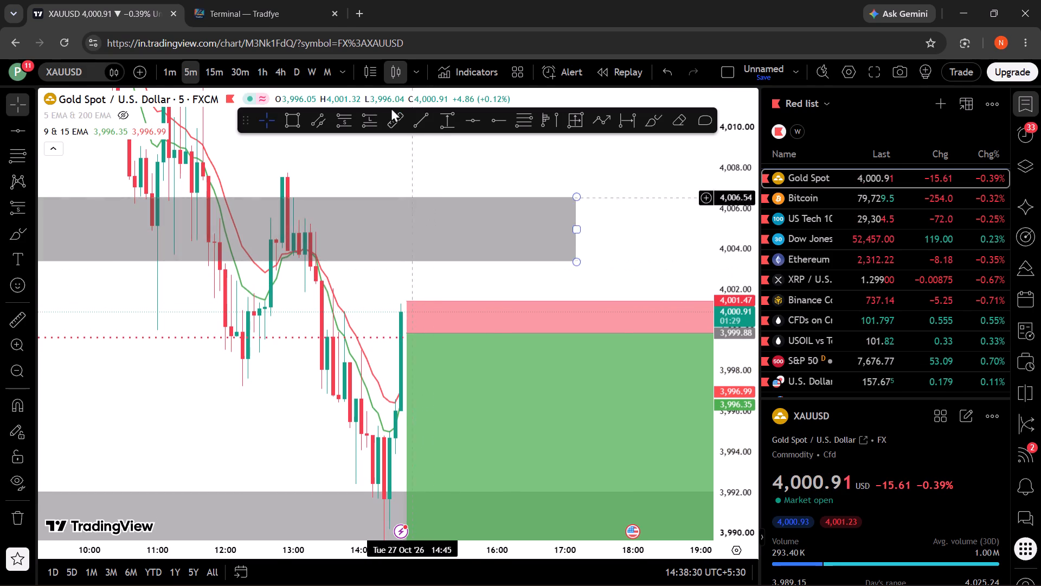
Switch to Tradfye and examine the XAUT/USDT heatmap, depth columns and trade tape around 4,003 to 4,005.
left_click(268, 0)
left_click_drag(629, 314, 377, 384)
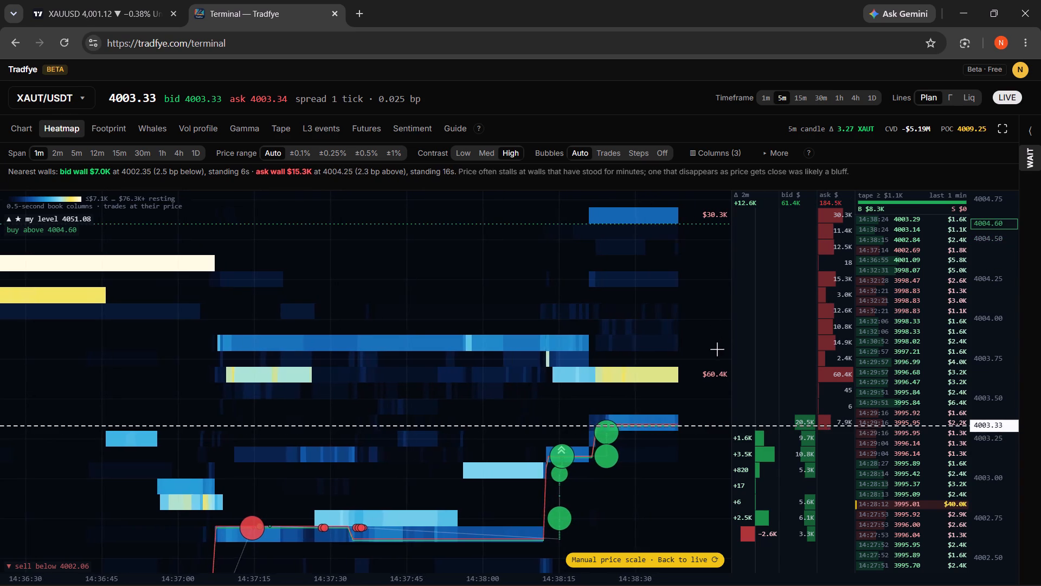
left_click_drag(714, 375, 704, 402)
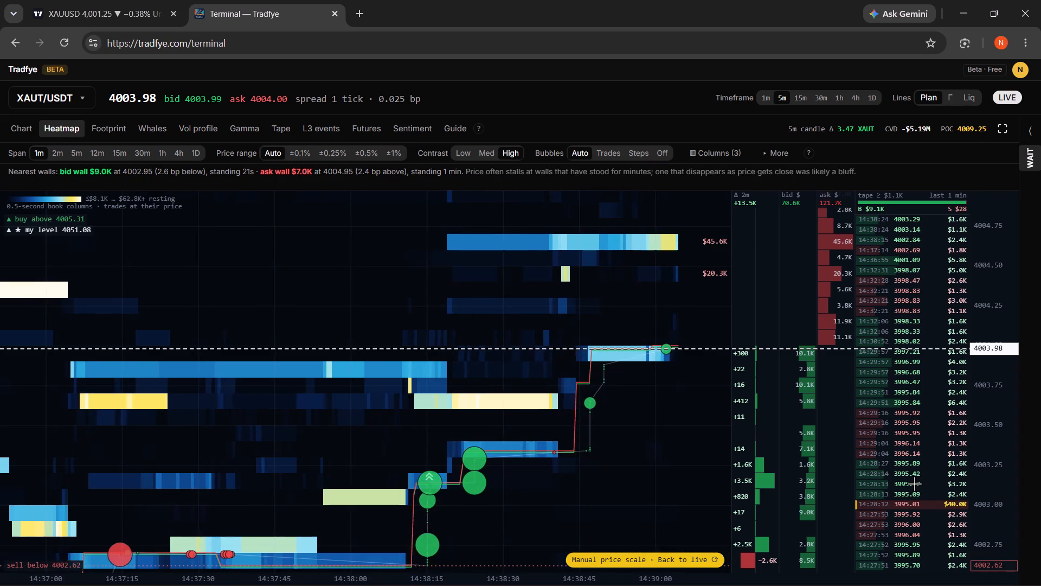
scroll(762, 456, "down", 1)
scroll(762, 456, "up", 3)
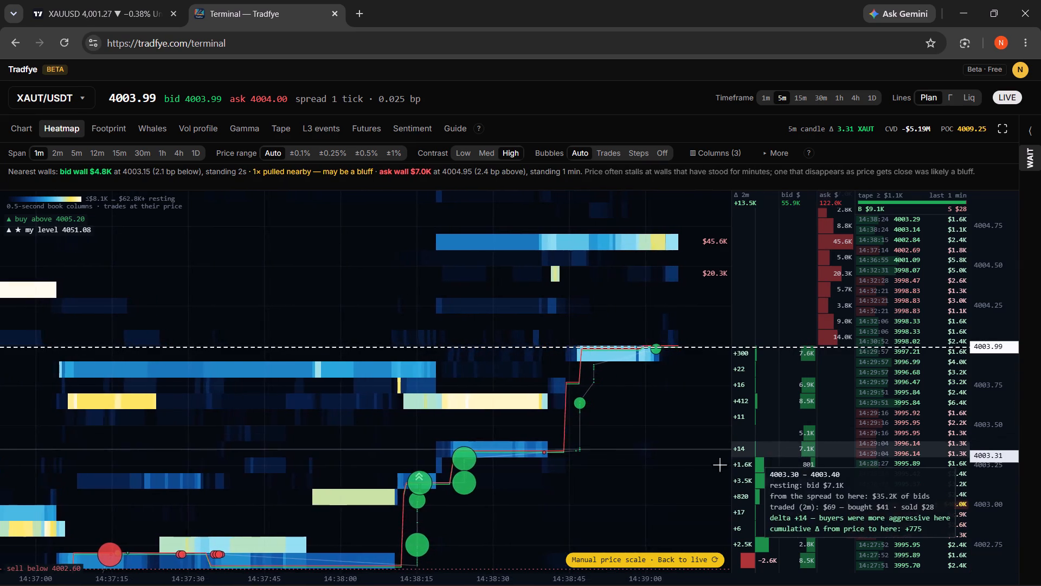
scroll(675, 490, "down", 2)
left_click_drag(653, 430, 582, 495)
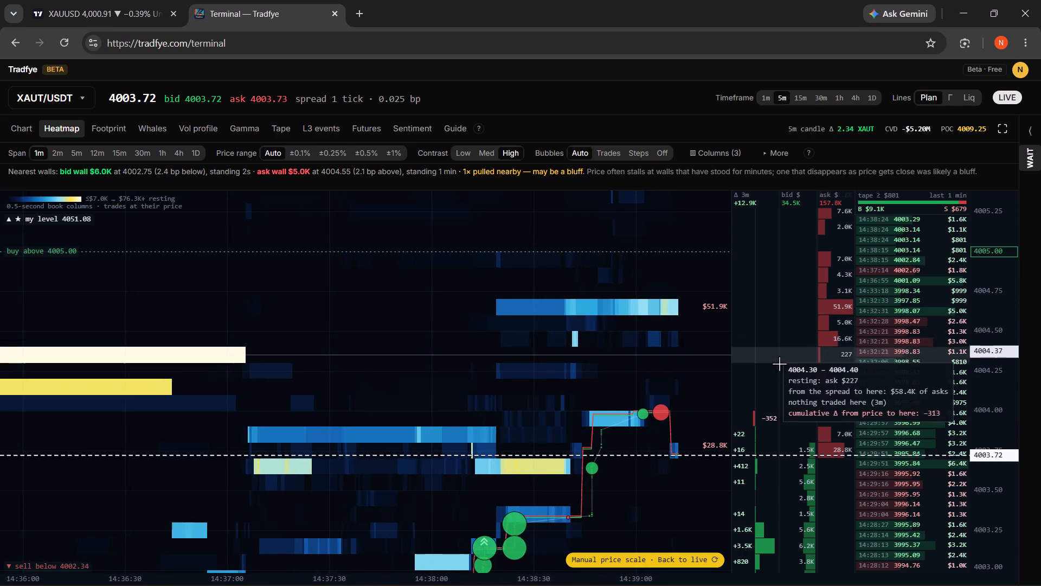
Switch to the XAUUSD chart and move the short position back to 14:25, with entry about 3,999.98 and stop about 4,001.57.
left_click(81, 0)
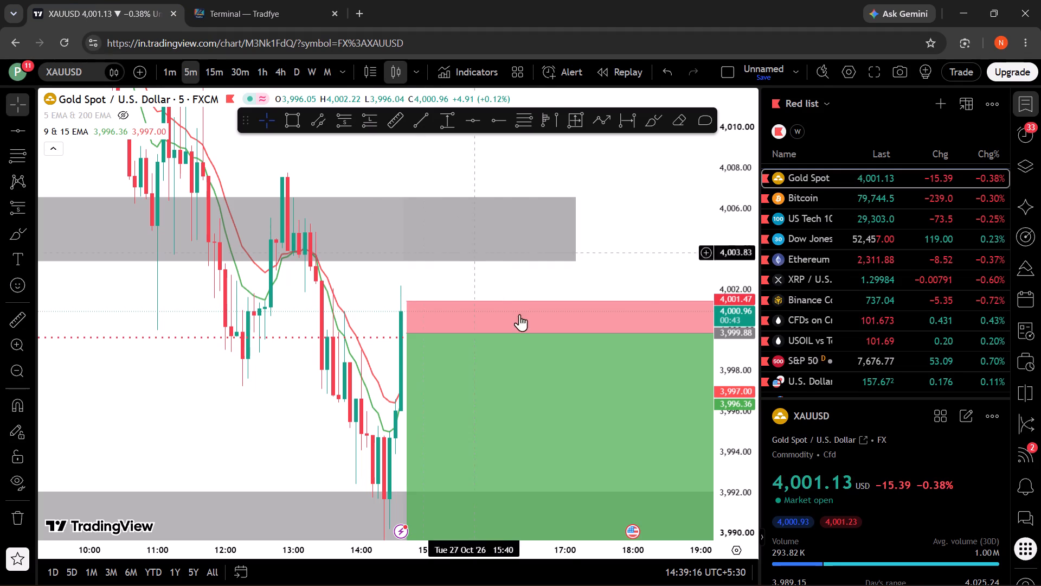
left_click(448, 284)
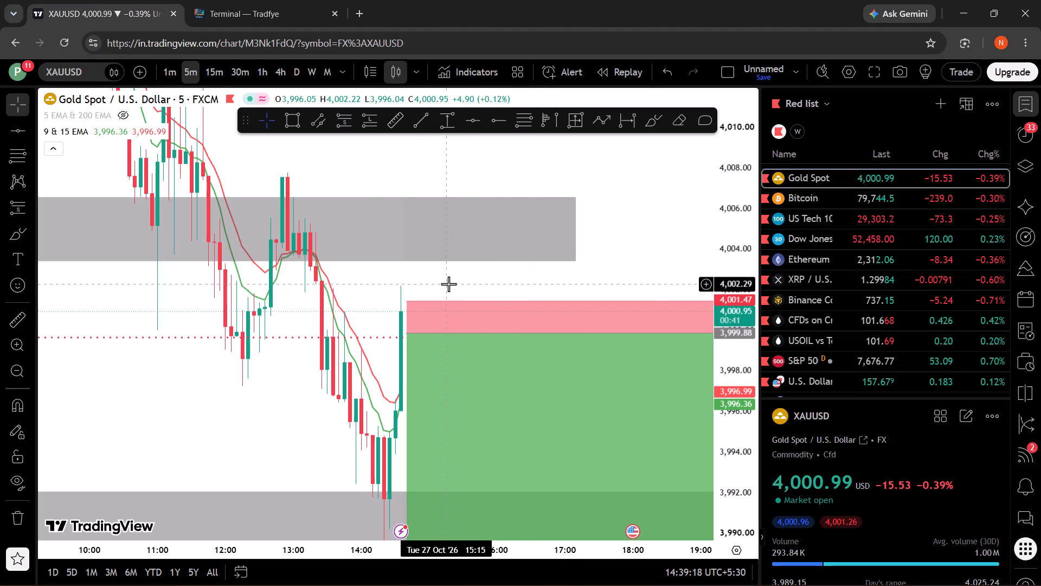
left_click(448, 284)
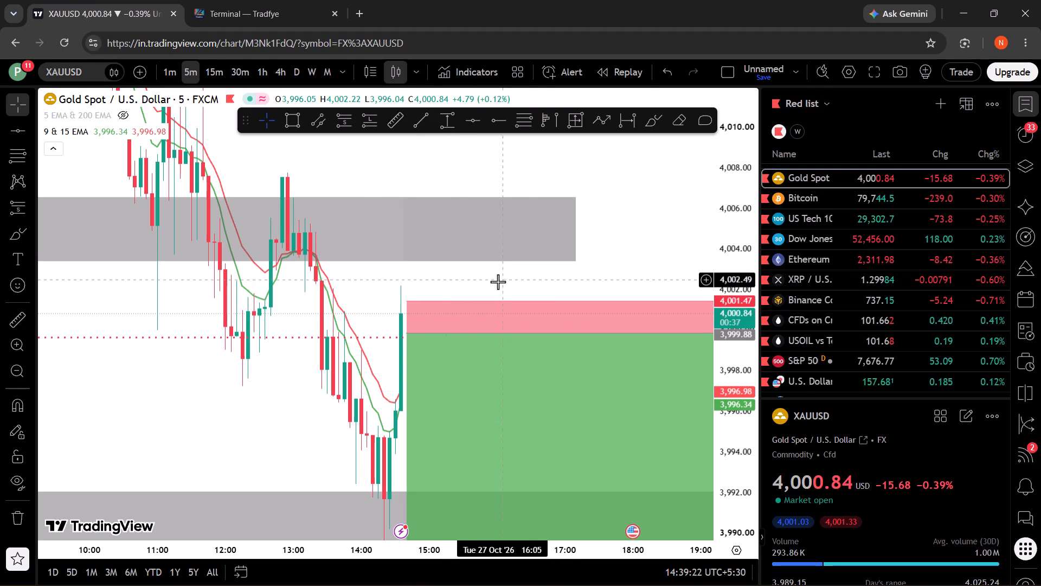
left_click_drag(460, 327, 458, 327)
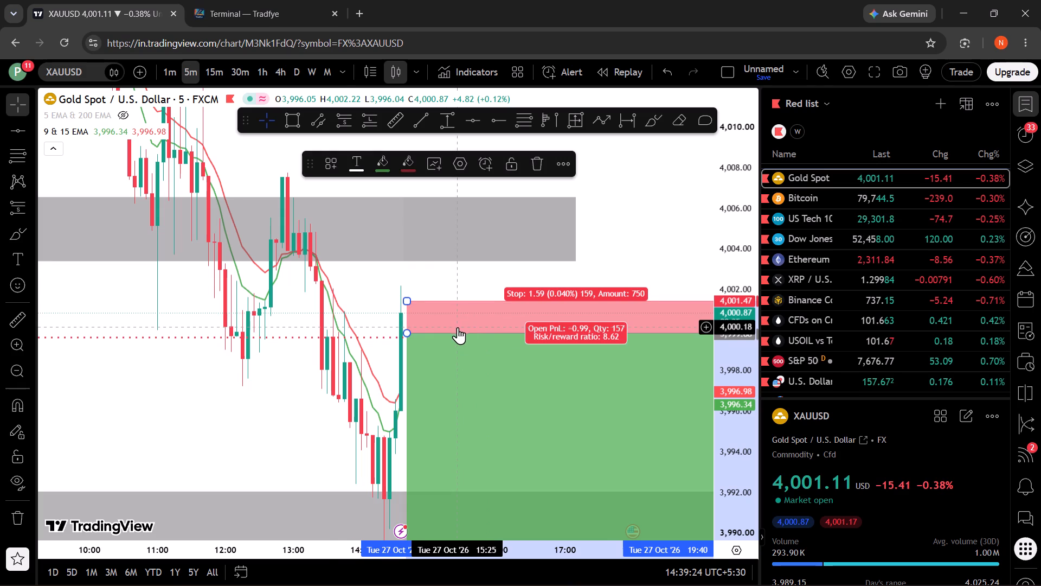
left_click_drag(458, 327, 438, 324)
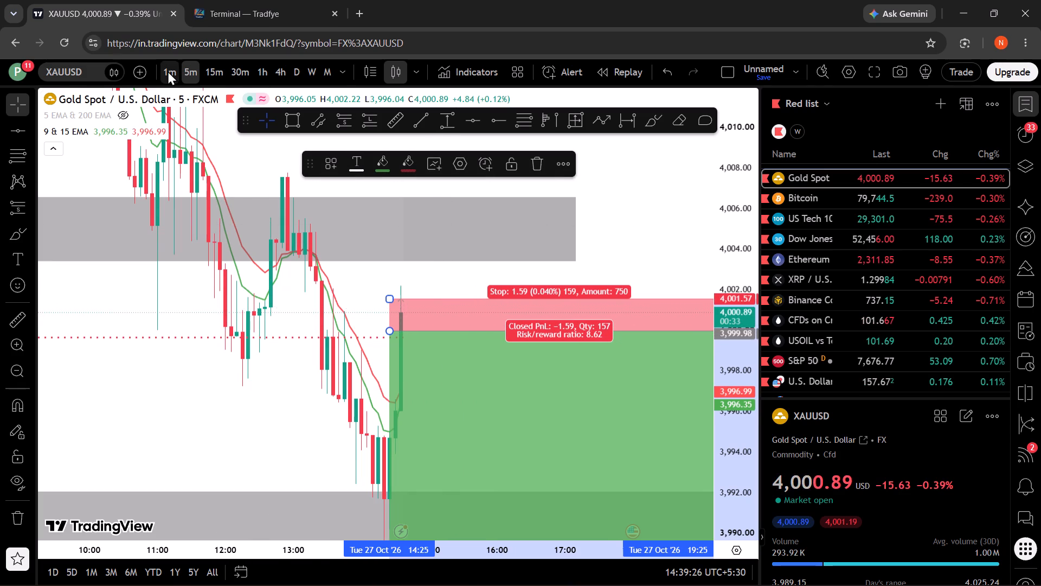
Change the XAUUSD chart to the 1-minute timeframe and bring the latest candles into view.
left_click(168, 71)
left_click(428, 504)
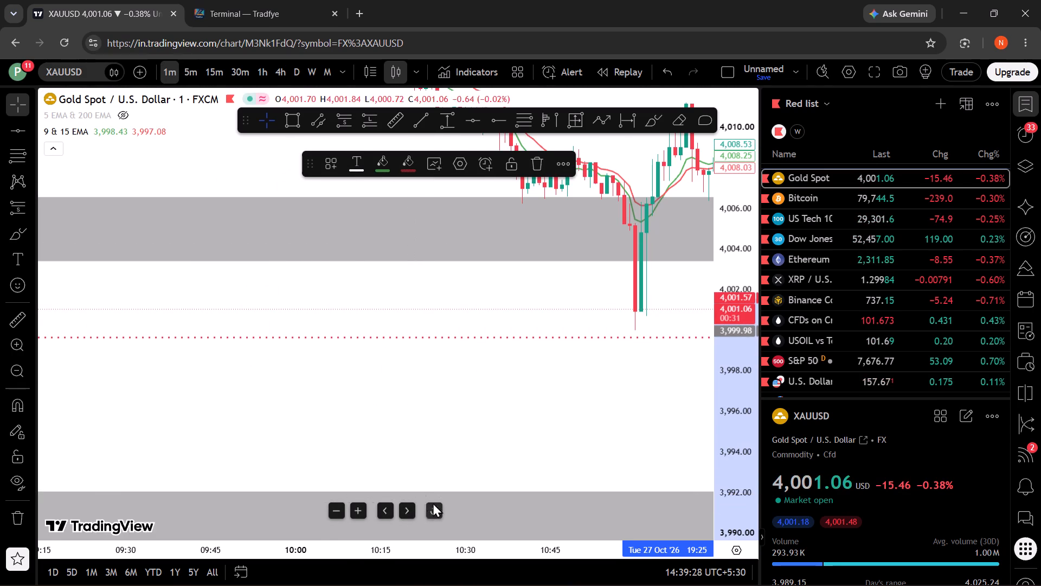
left_click_drag(459, 396, 375, 394)
left_click_drag(442, 388, 100, 360)
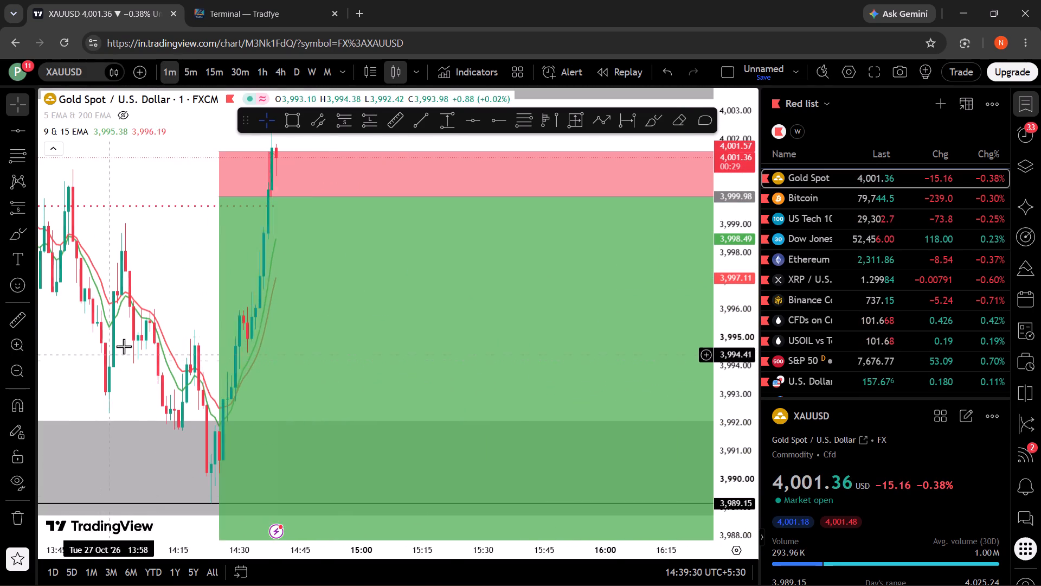
left_click_drag(735, 304, 717, 417)
scroll(238, 406, "down", 2)
Reposition the short just after the latest candle, starting about 14:46, with entry about 4,000.75 and stop about 4,002.34.
left_click_drag(237, 288, 205, 419)
left_click_drag(312, 415, 411, 396)
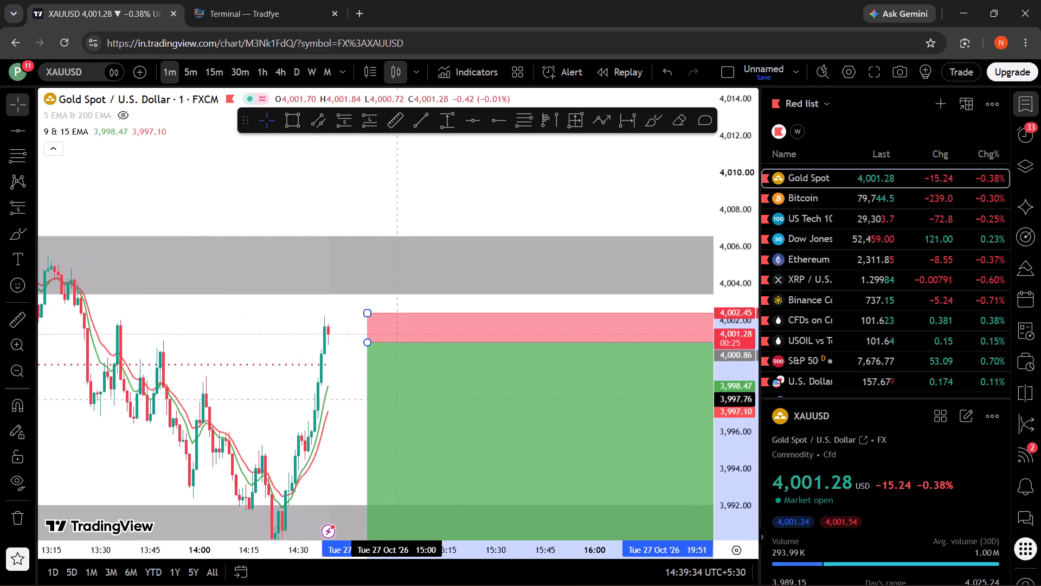
left_click_drag(411, 396, 355, 403)
left_click(338, 293)
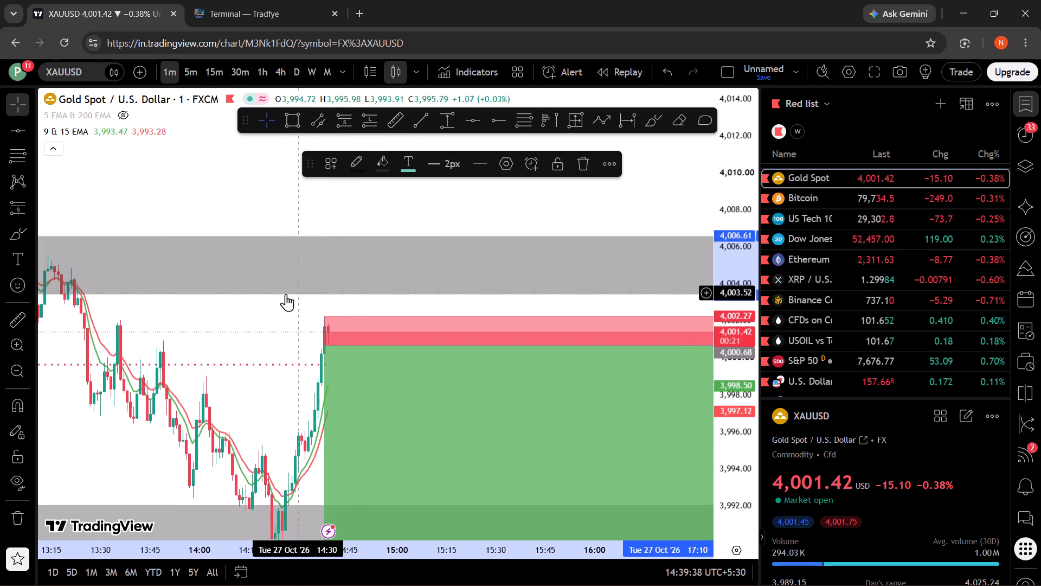
left_click_drag(281, 297, 271, 336)
left_click_drag(394, 371, 420, 370)
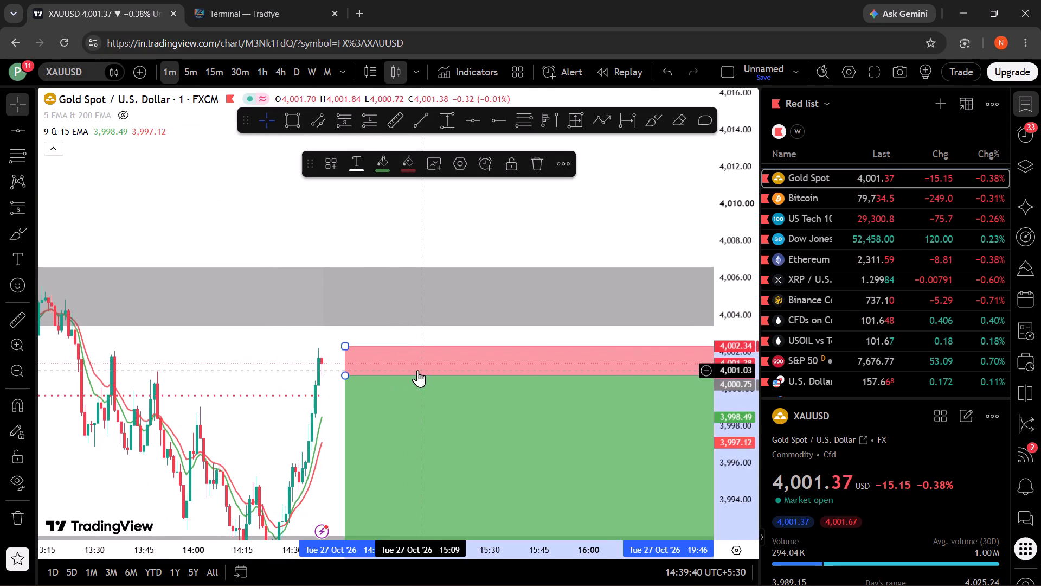
left_click(233, 309)
Switch to Tradfye and examine the XAUT/USDT heatmap, trade bubbles and depth columns between about 4,003.70 and 4,004.75.
left_click(256, 26)
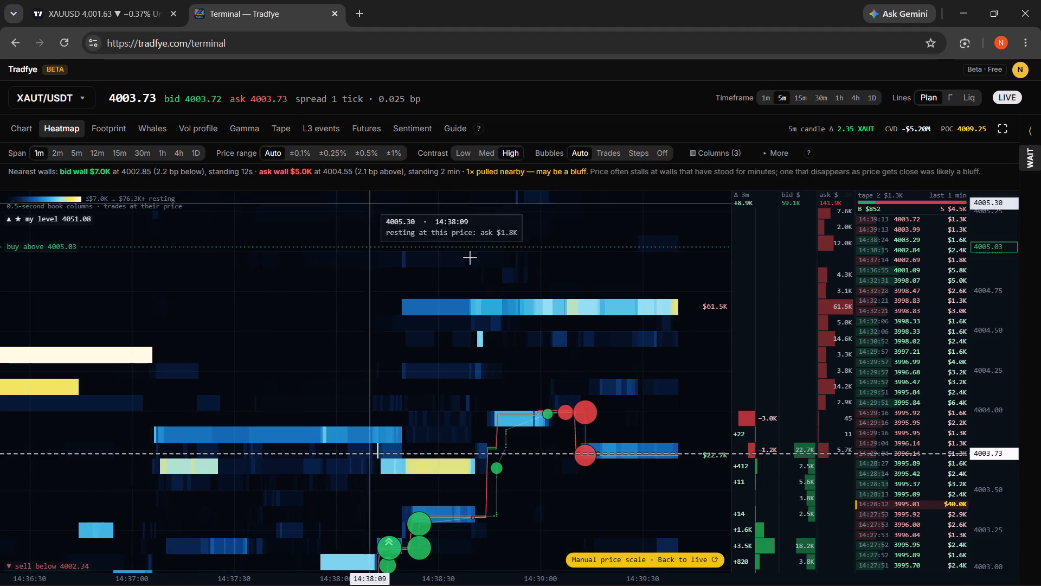
left_click_drag(599, 323, 409, 328)
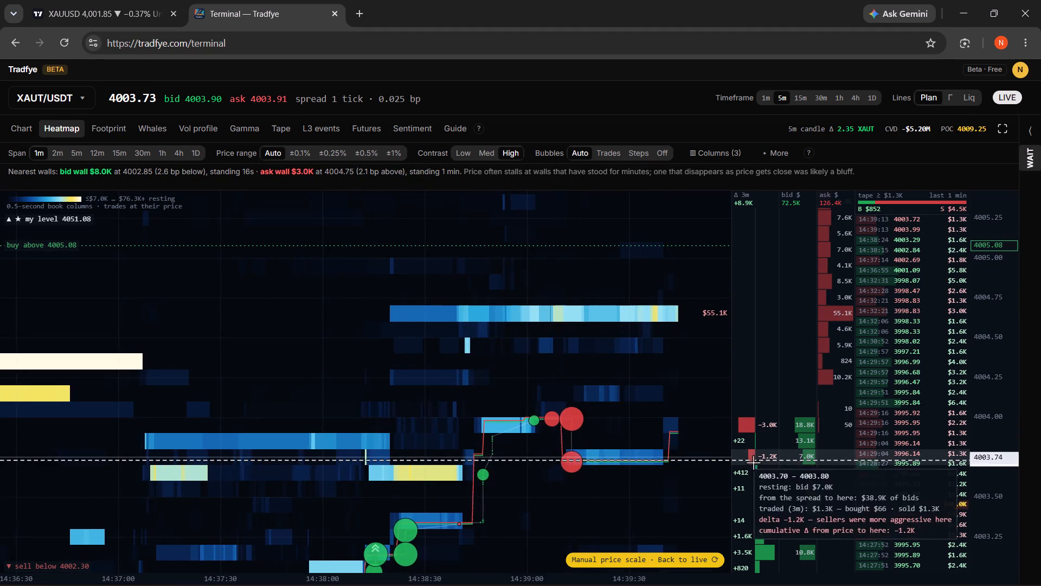
left_click_drag(869, 485, 870, 479)
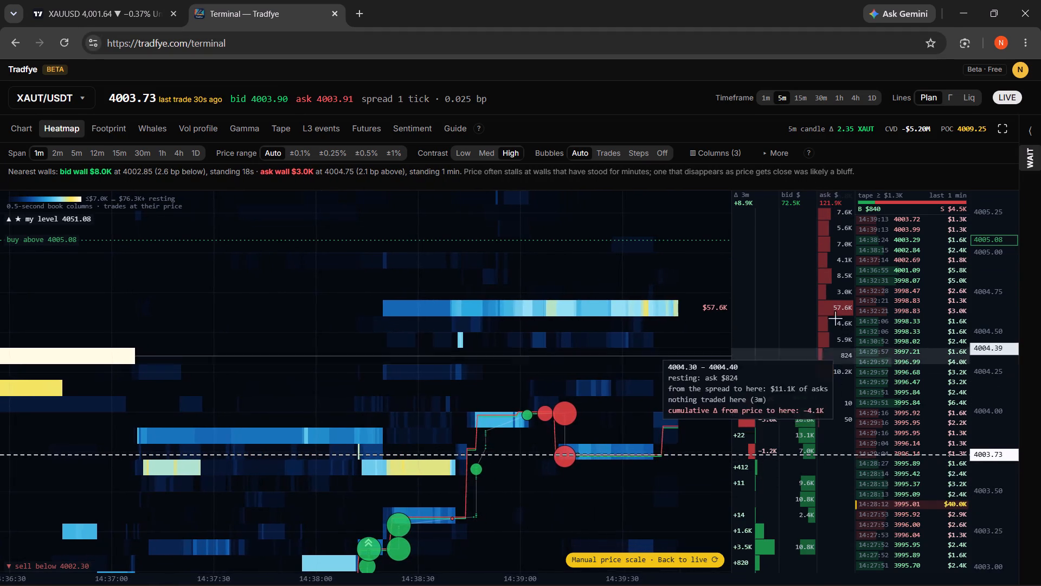
left_click(828, 302)
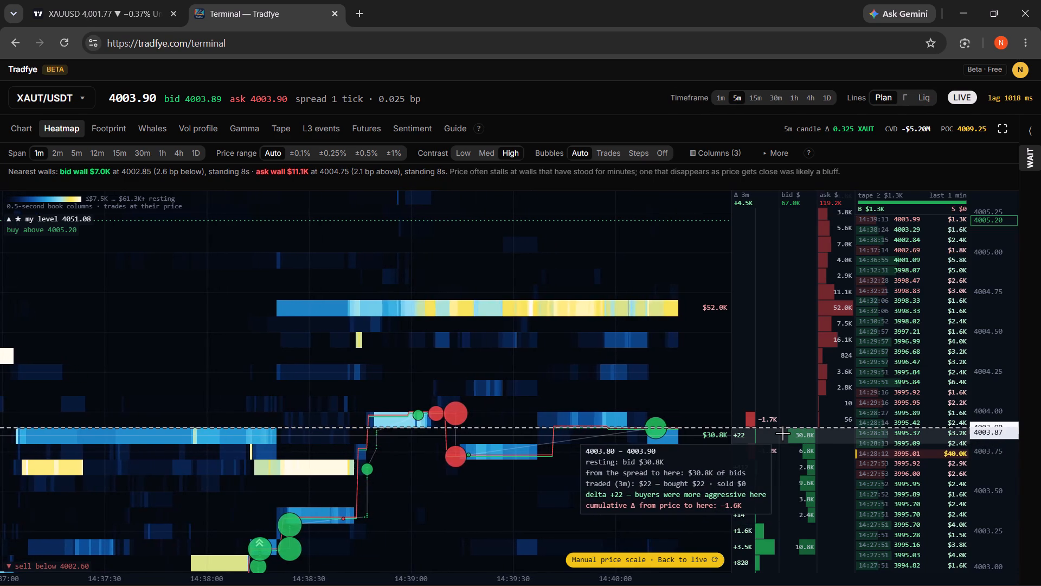
Return to the XAUUSD chart and measure the rally from the 14:24 low, about 3,989.26, up to about 4,002.13.
left_click(98, 18)
left_click_drag(374, 215, 378, 215)
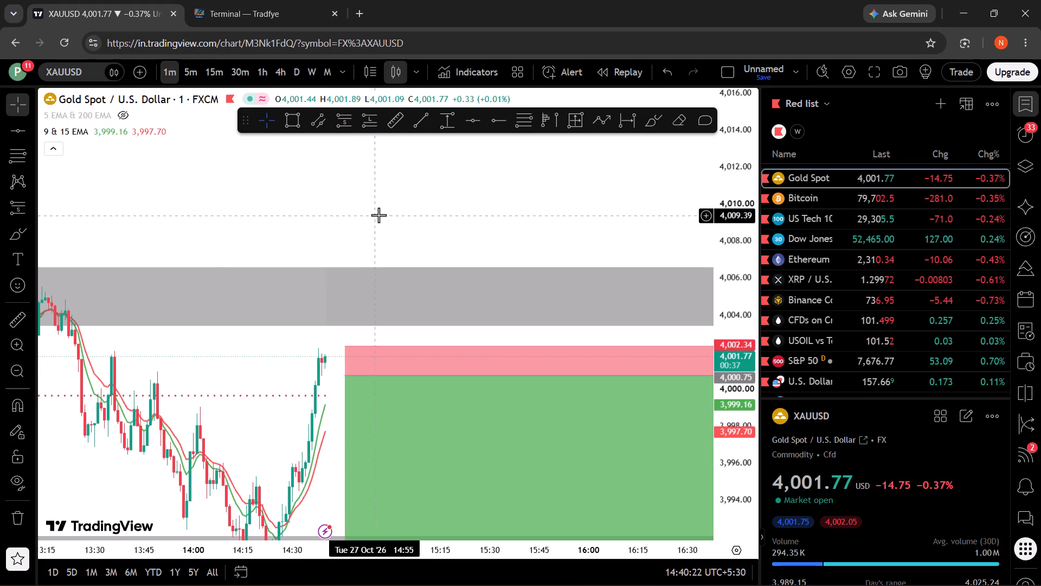
left_click_drag(378, 215, 354, 179)
left_click_drag(344, 212, 306, 170)
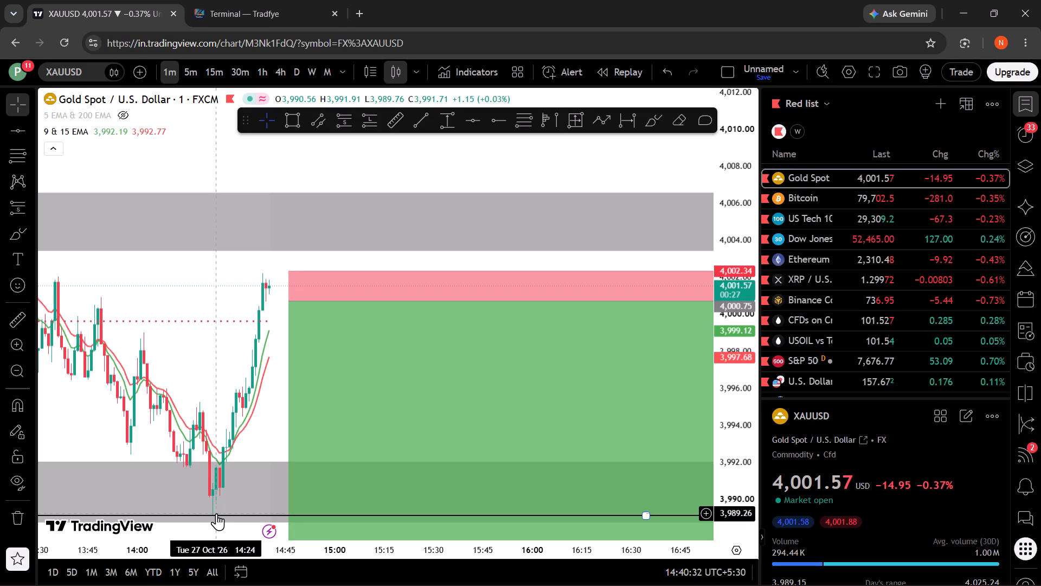
left_click(14, 331)
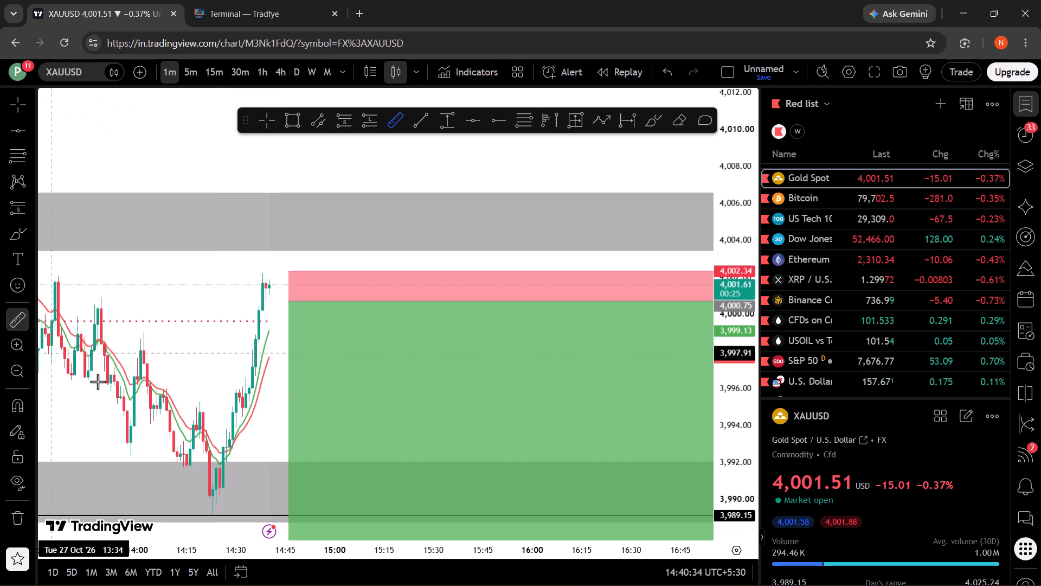
left_click(223, 513)
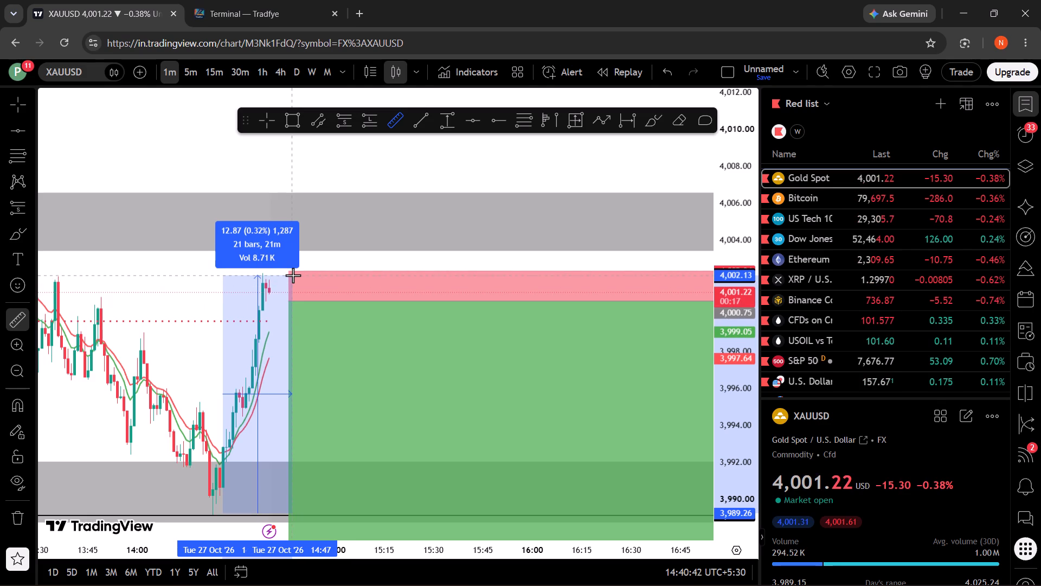
left_click(293, 275)
left_click(311, 264)
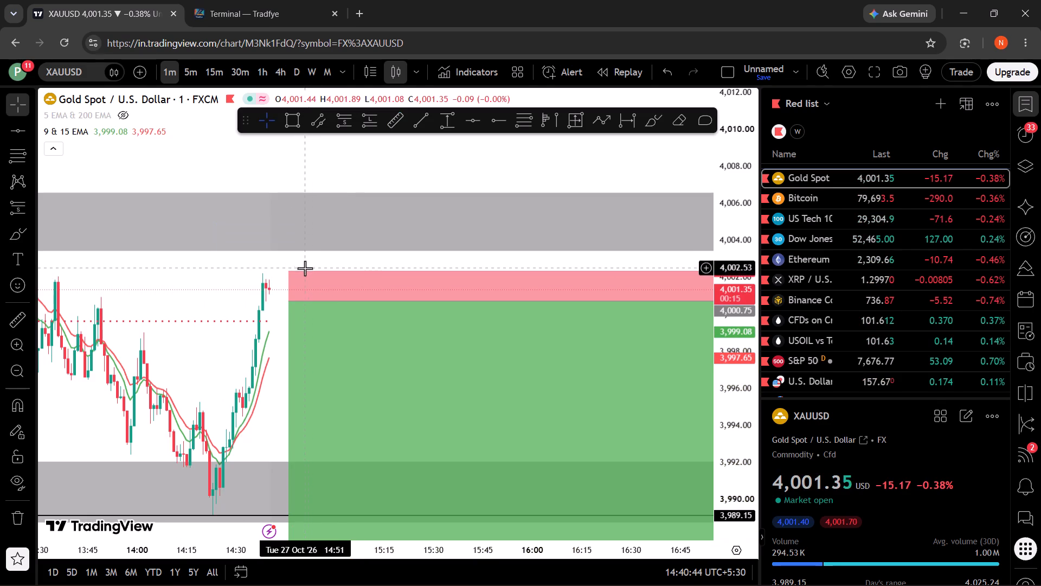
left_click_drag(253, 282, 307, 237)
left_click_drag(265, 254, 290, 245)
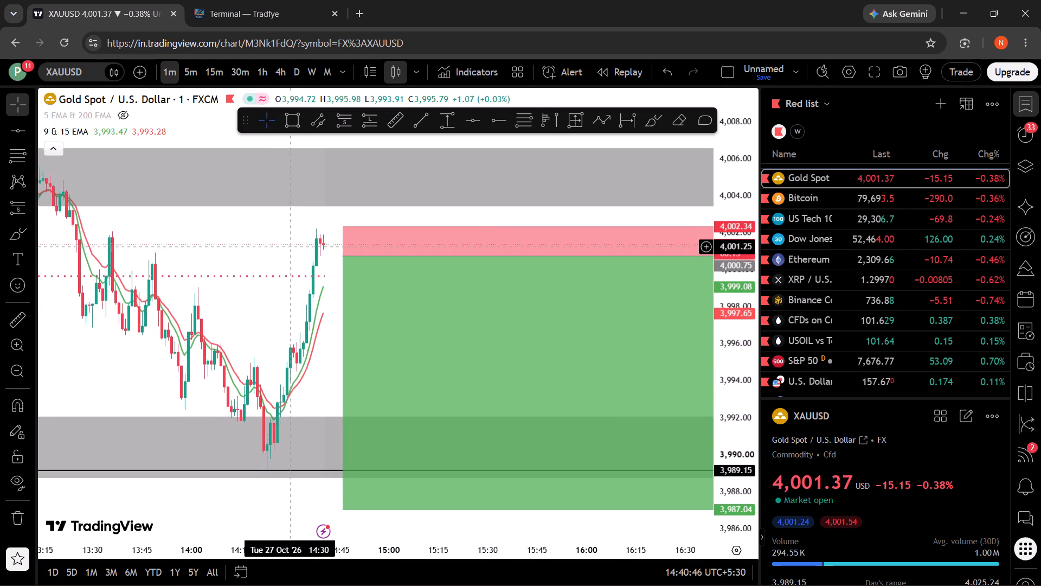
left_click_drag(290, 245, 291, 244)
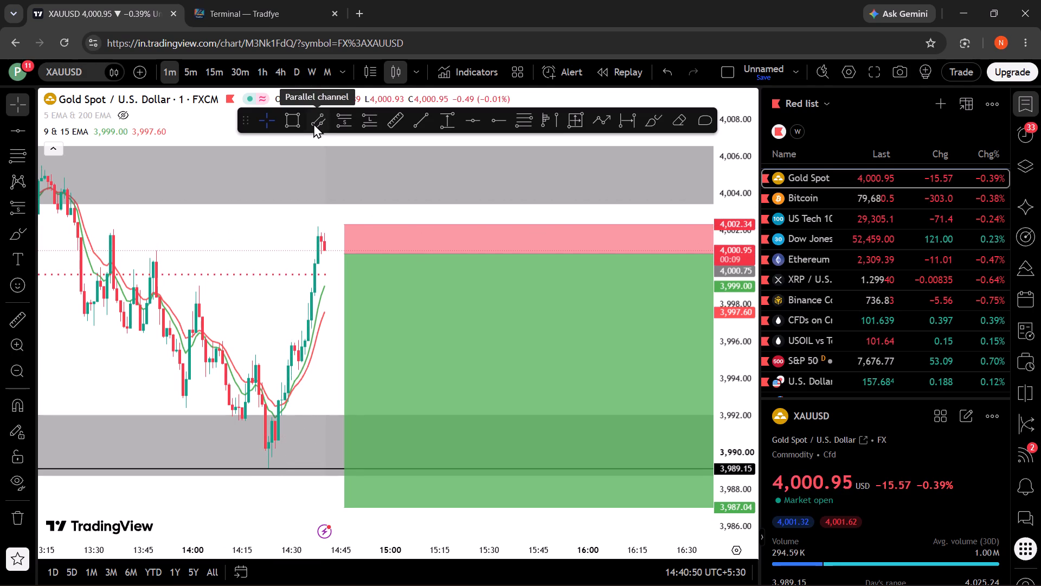
Switch to Tradfye and examine the XAUT/USDT heatmap's sell bubbles and resting orders from about 4,004.25 down to 4,002.
left_click(241, 0)
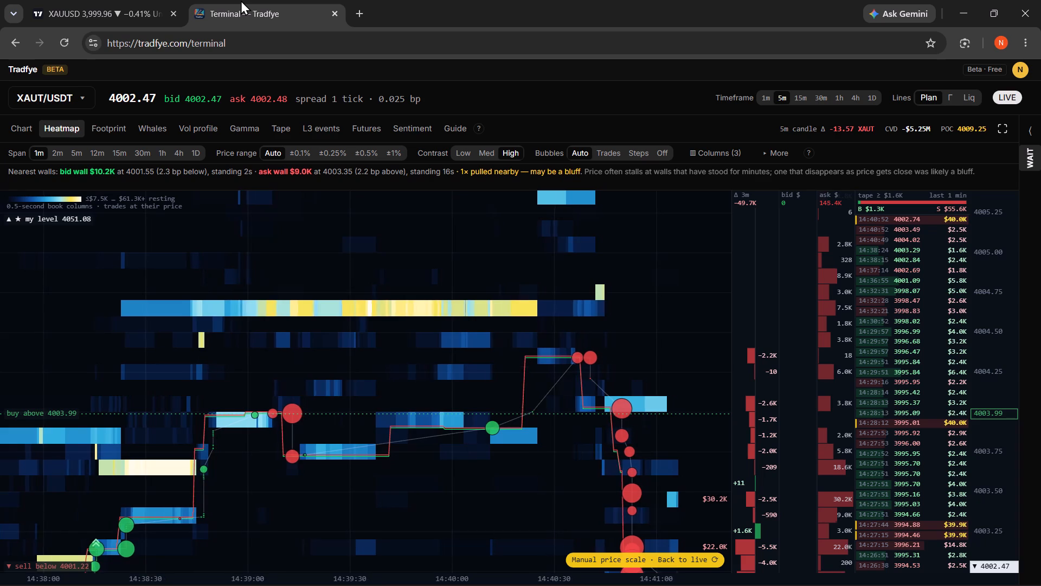
left_click_drag(496, 390, 463, 346)
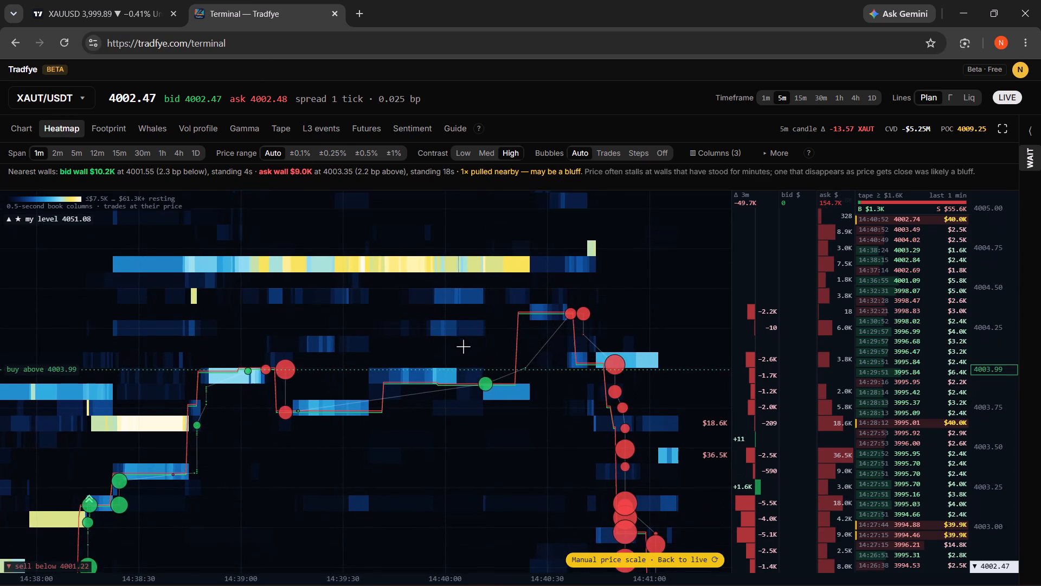
left_click_drag(463, 346, 415, 224)
left_click_drag(490, 402, 478, 349)
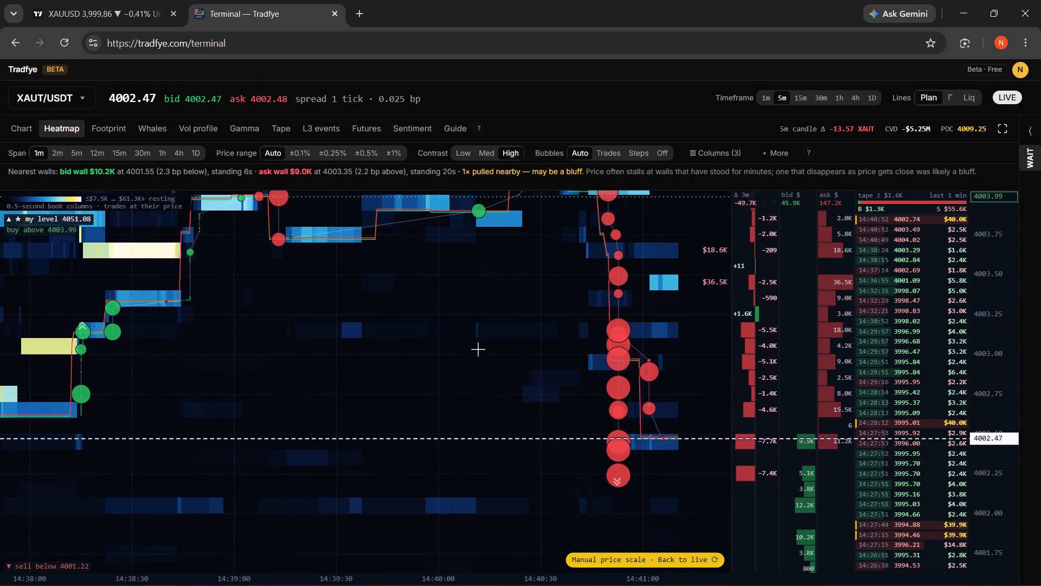
left_click_drag(478, 349, 475, 340)
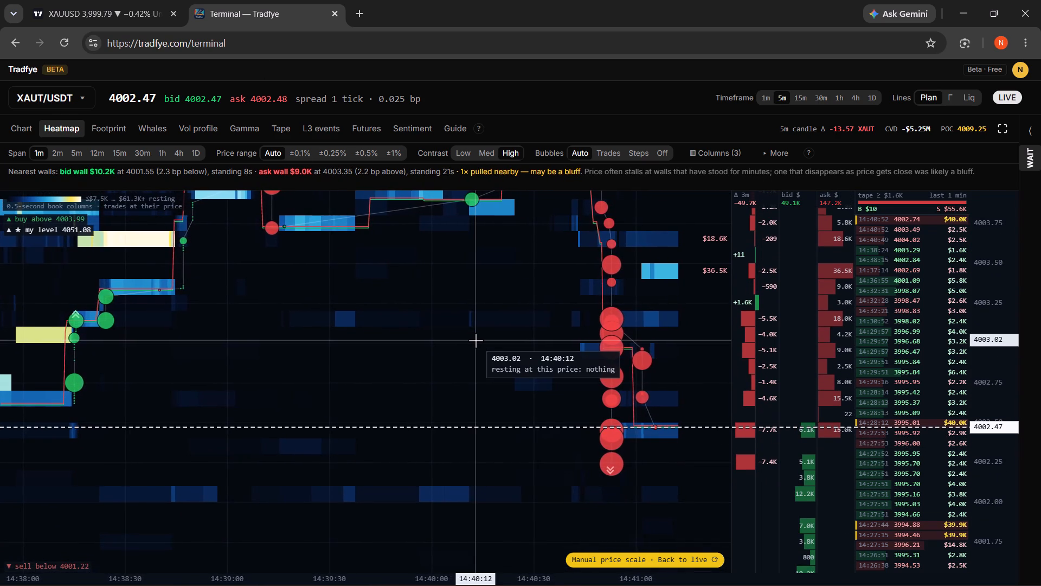
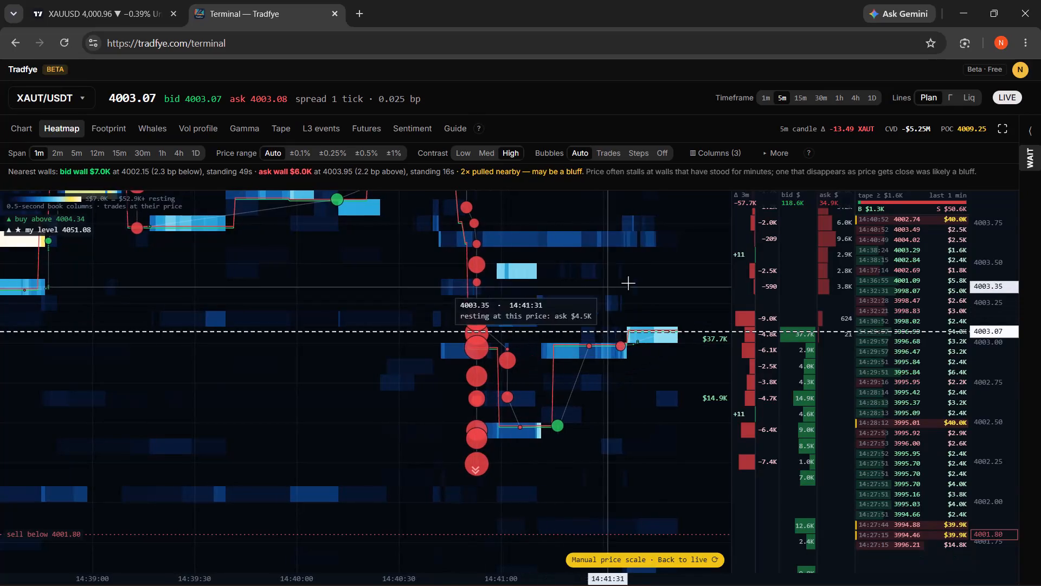
Examine the XAUT/USDT heatmap's resting asks at 4,004.00–4,004.10, and its trade bubbles and resting orders down to about 4,001.
left_click_drag(639, 281, 635, 367)
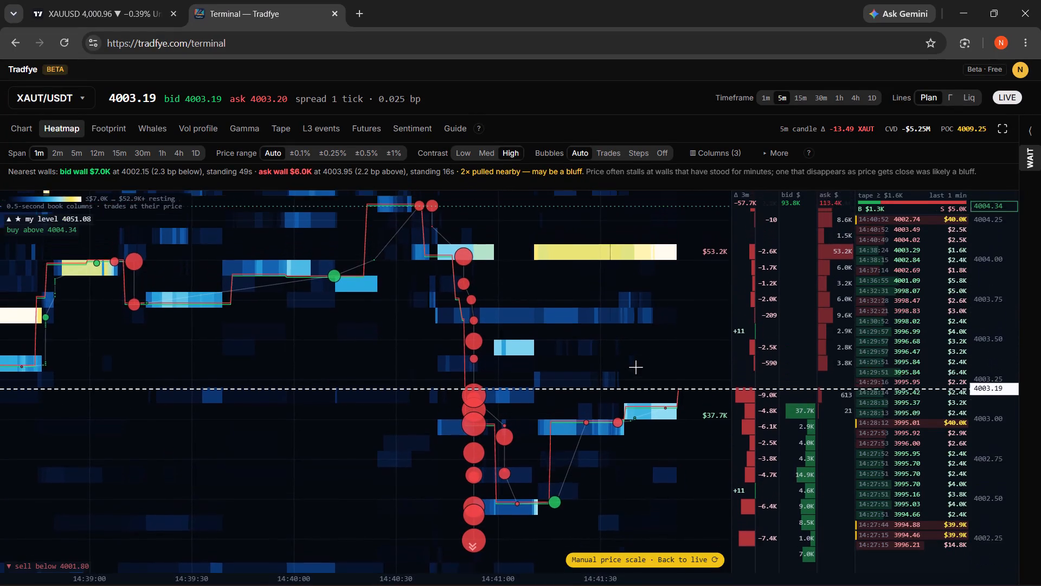
left_click_drag(635, 367, 632, 384)
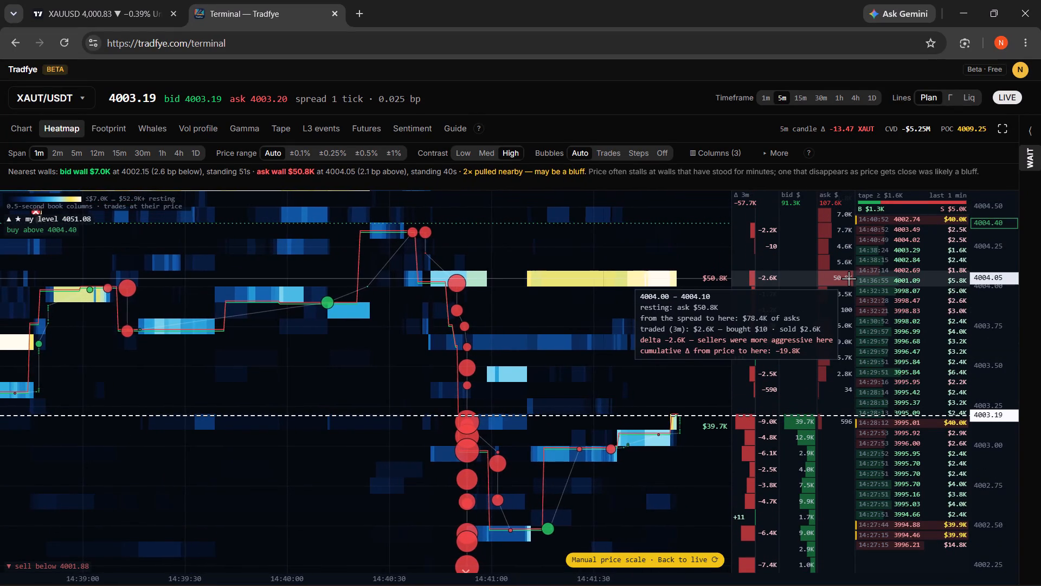
left_click(849, 278)
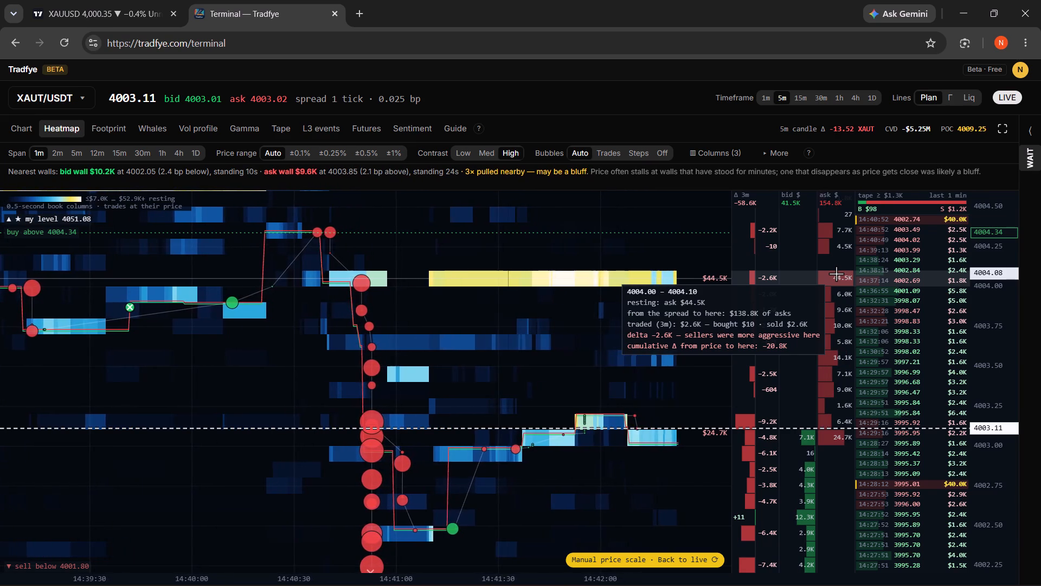
left_click_drag(704, 493, 680, 454)
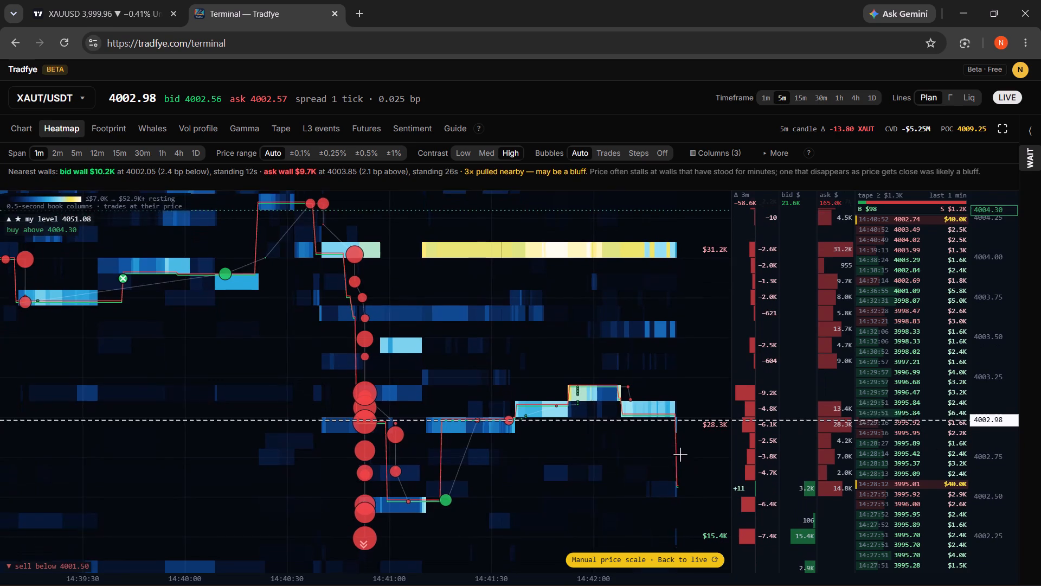
left_click_drag(680, 454, 628, 343)
left_click_drag(685, 428, 676, 410)
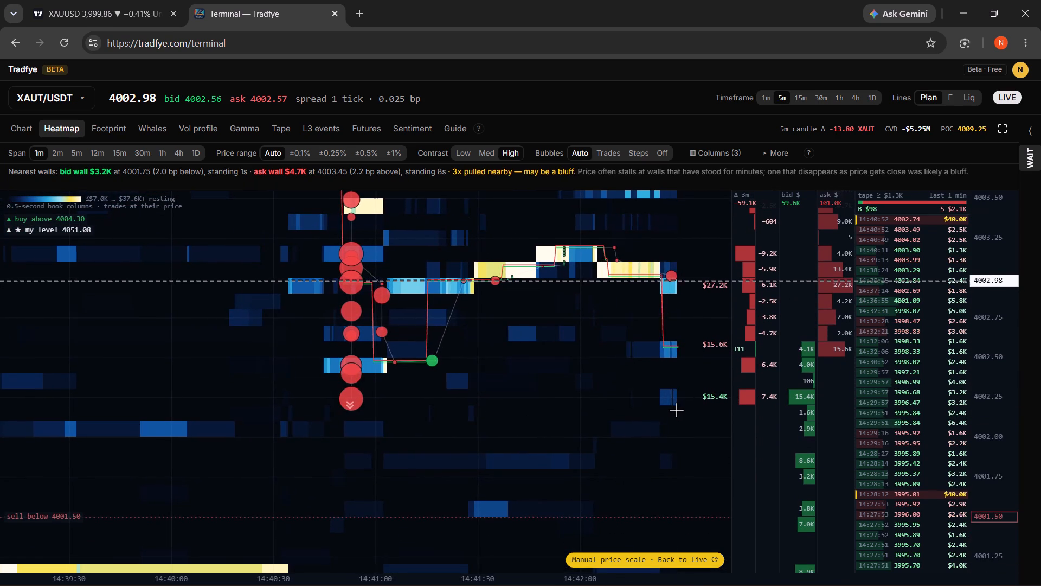
left_click_drag(676, 410, 674, 405)
left_click_drag(680, 456, 674, 434)
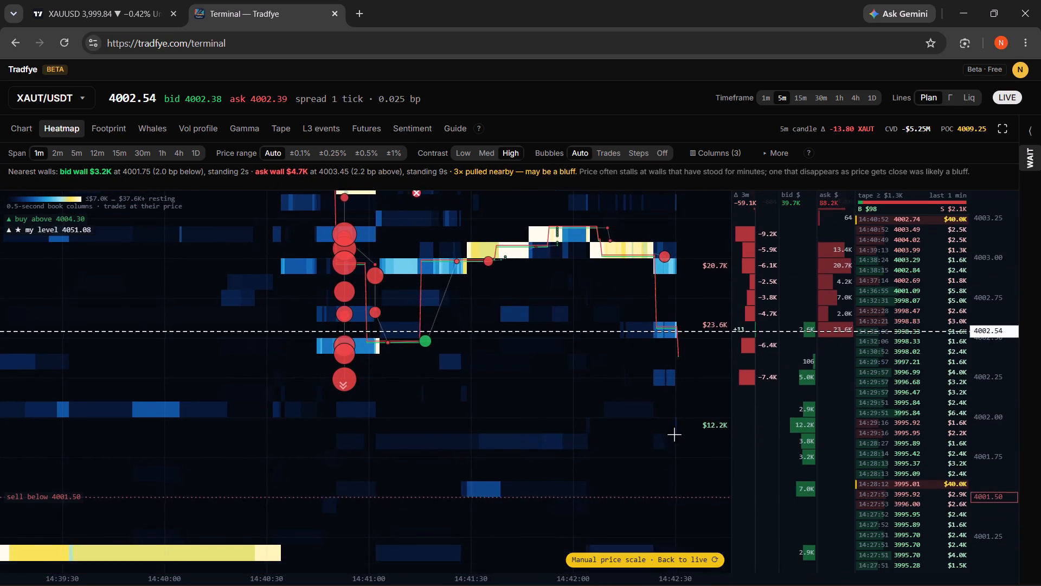
left_click_drag(674, 434, 672, 417)
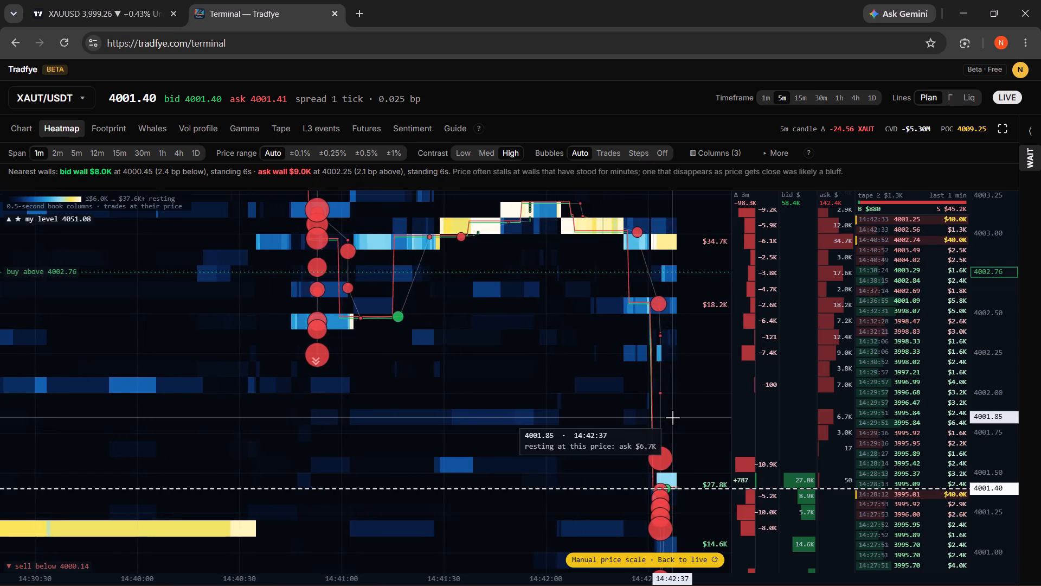
left_click_drag(670, 417, 640, 357)
Check the planned short on the XAUUSD chart, and return to Tradfye to examine the heatmap between about 4,002 and 3,999.75.
left_click(104, 24)
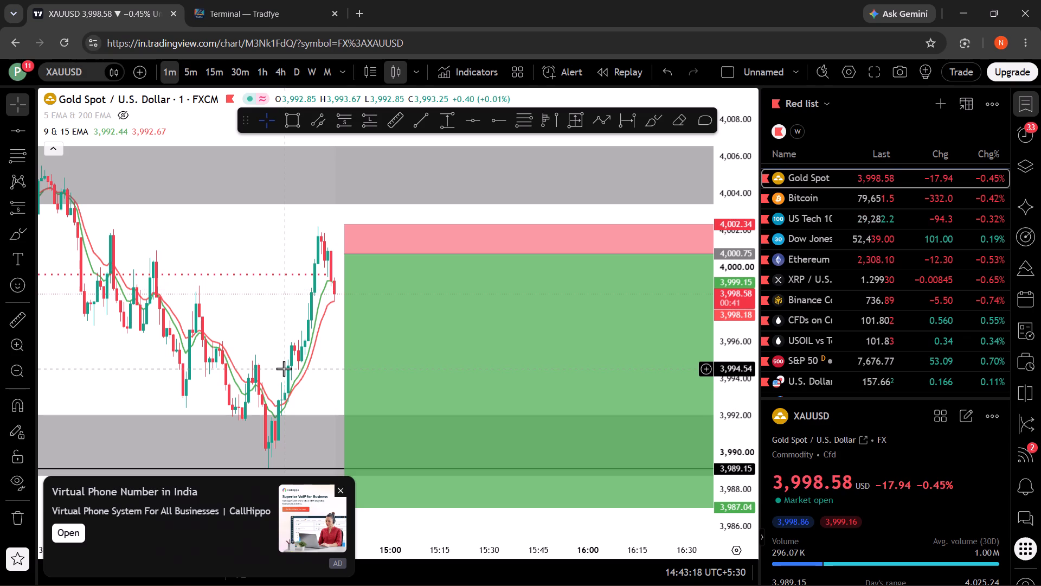
left_click(217, 0)
left_click_drag(595, 398, 534, 271)
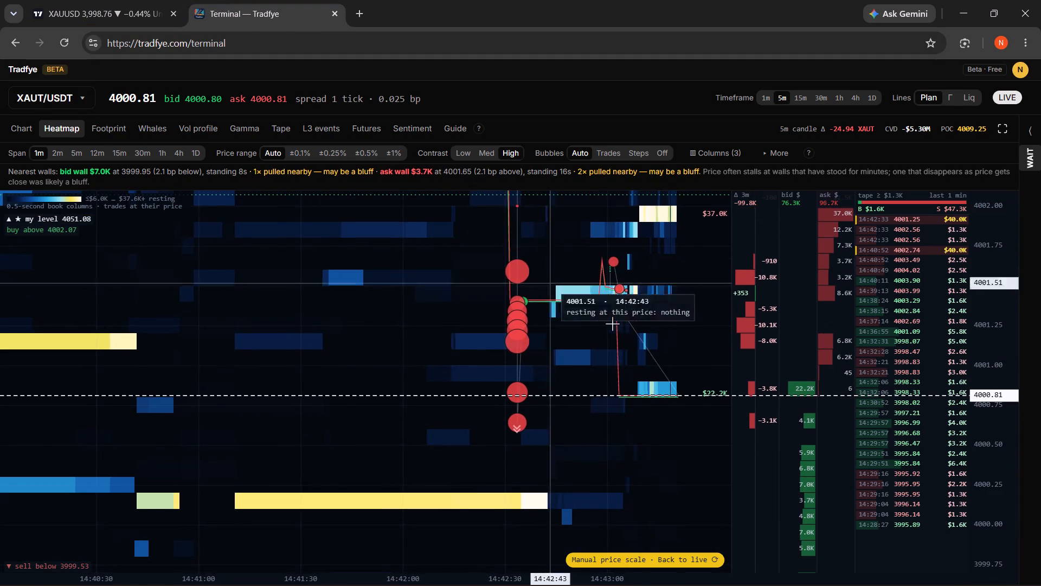
left_click_drag(628, 346, 627, 340)
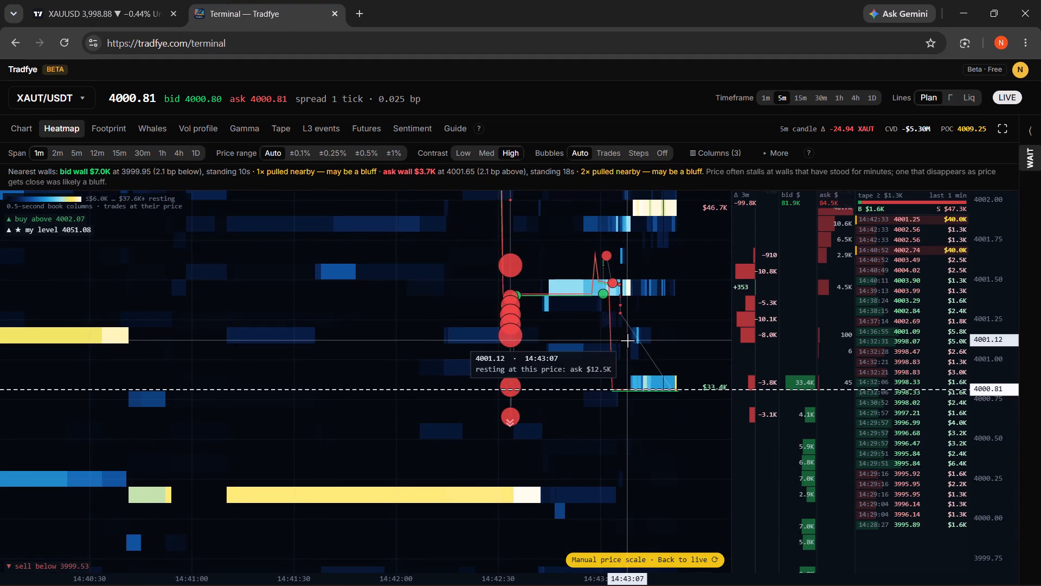
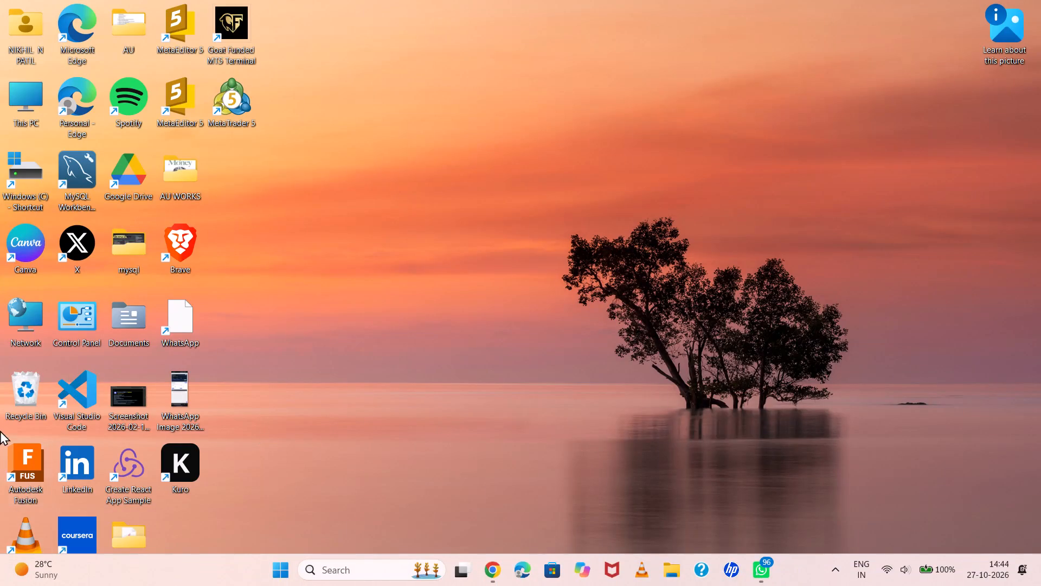
Open Visual Studio Code, close the extra empty window, and look through the 1main.java file.
double_click(78, 393)
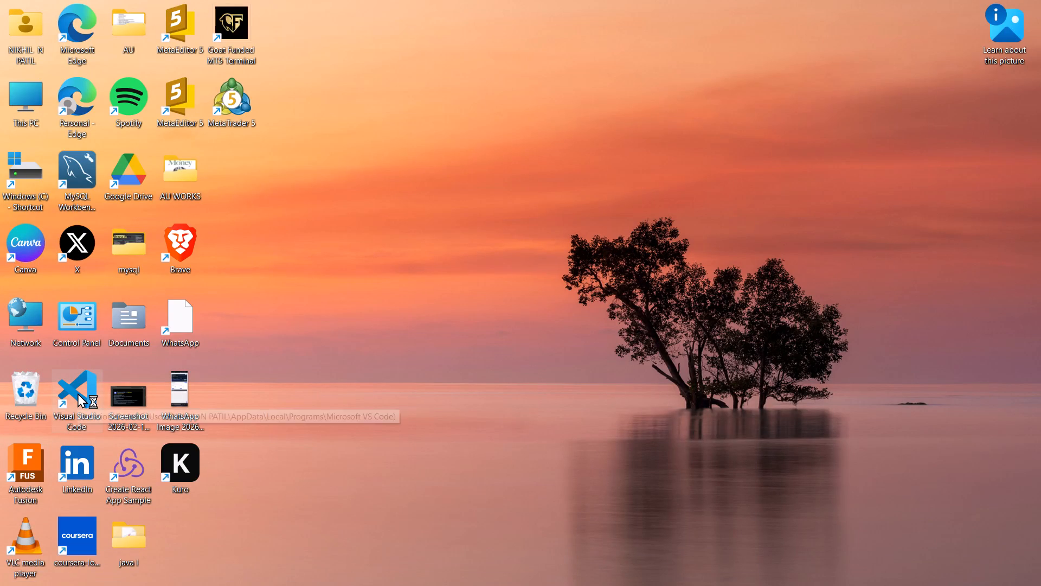
double_click(78, 393)
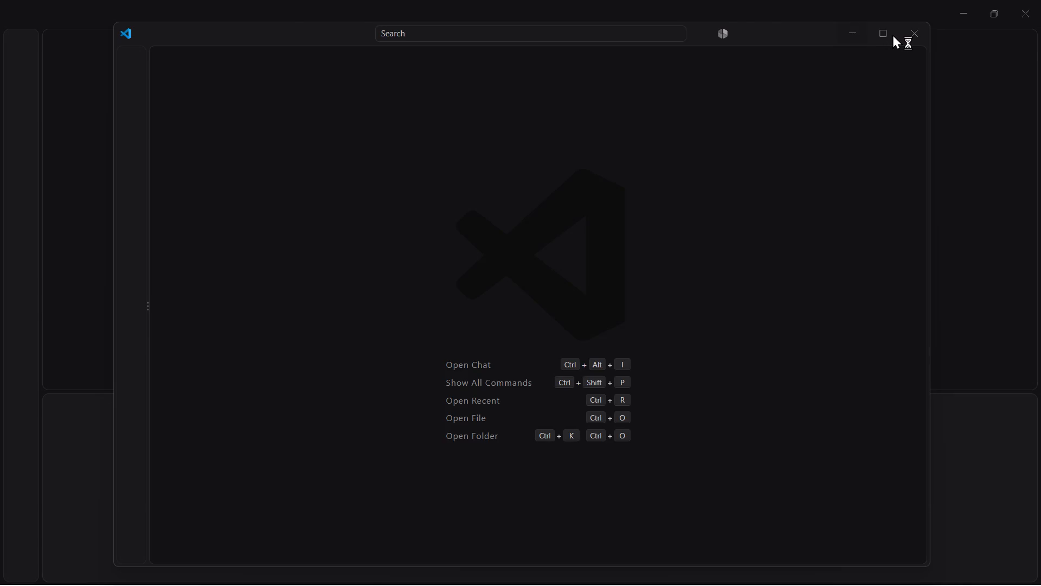
left_click(911, 30)
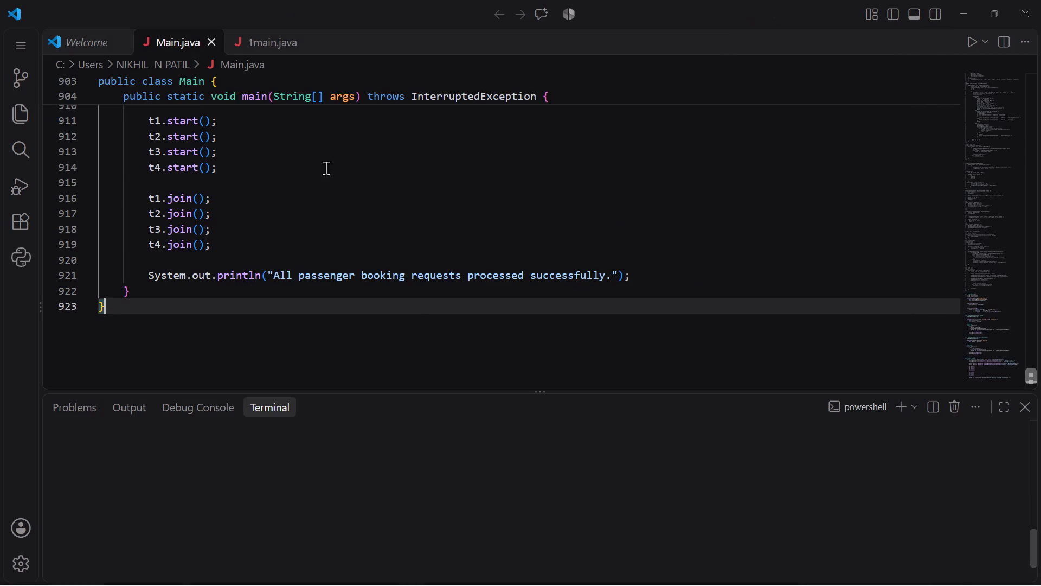
left_click(274, 53)
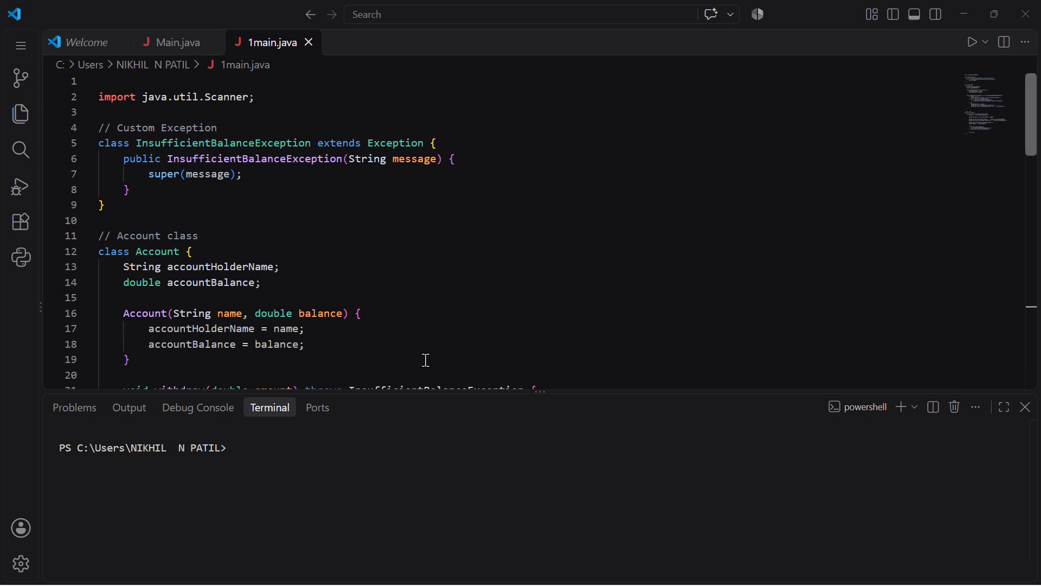
scroll(425, 360, "down", 10)
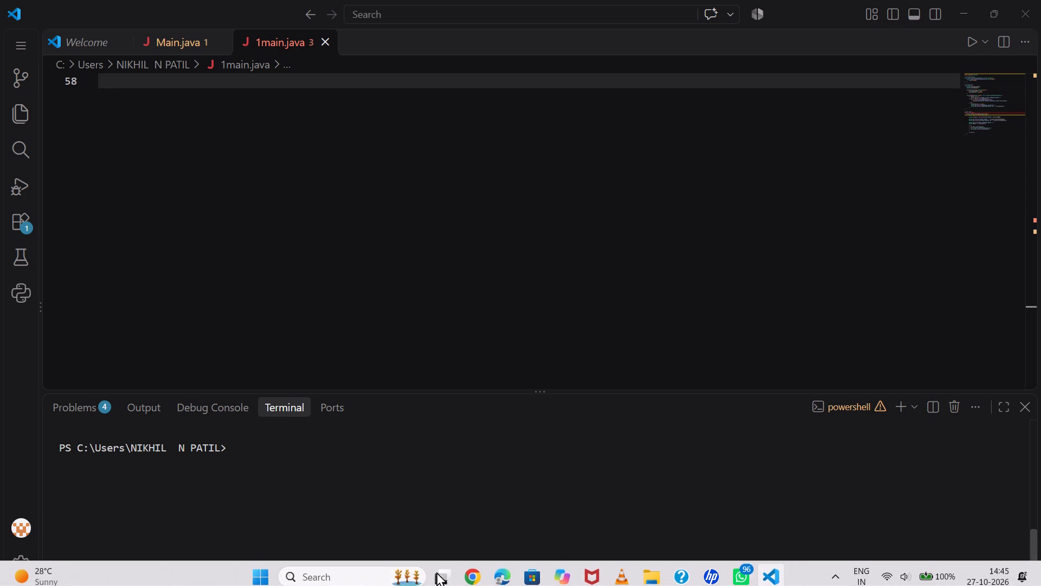
Switch to Chrome and examine Tradfye's XAUT/USDT heatmap from about 4,000.75 down to 3,998.25, including its trade bubbles.
left_click(465, 577)
left_click(469, 569)
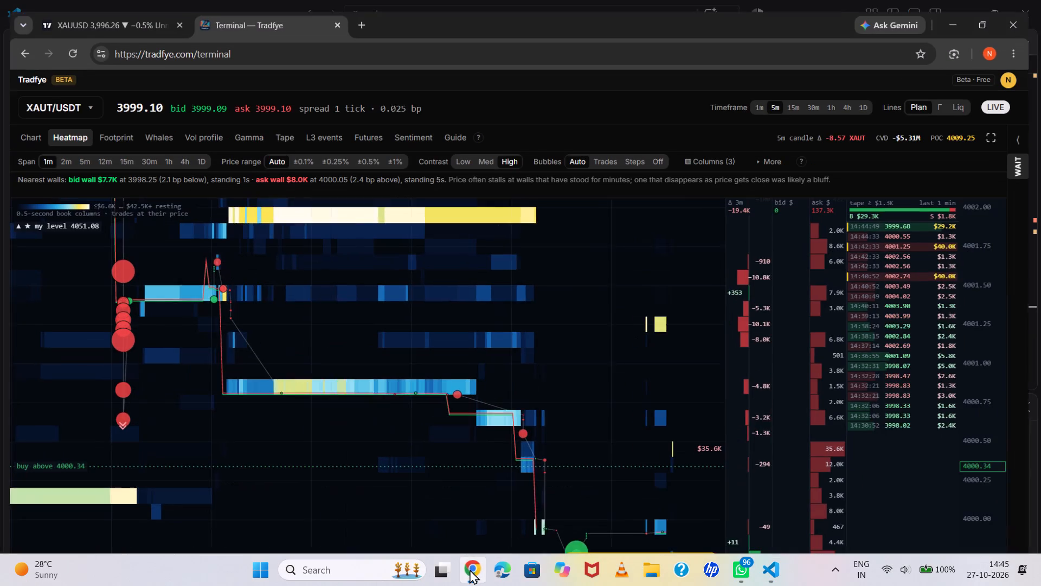
left_click_drag(459, 474, 410, 276)
left_click_drag(541, 404, 530, 390)
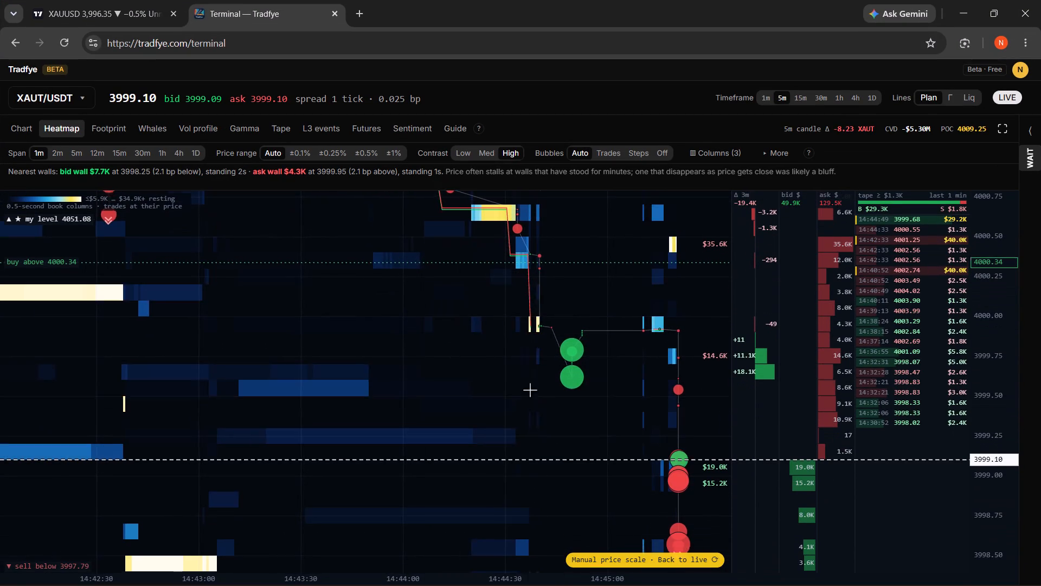
left_click_drag(530, 390, 520, 373)
left_click_drag(522, 361, 520, 337)
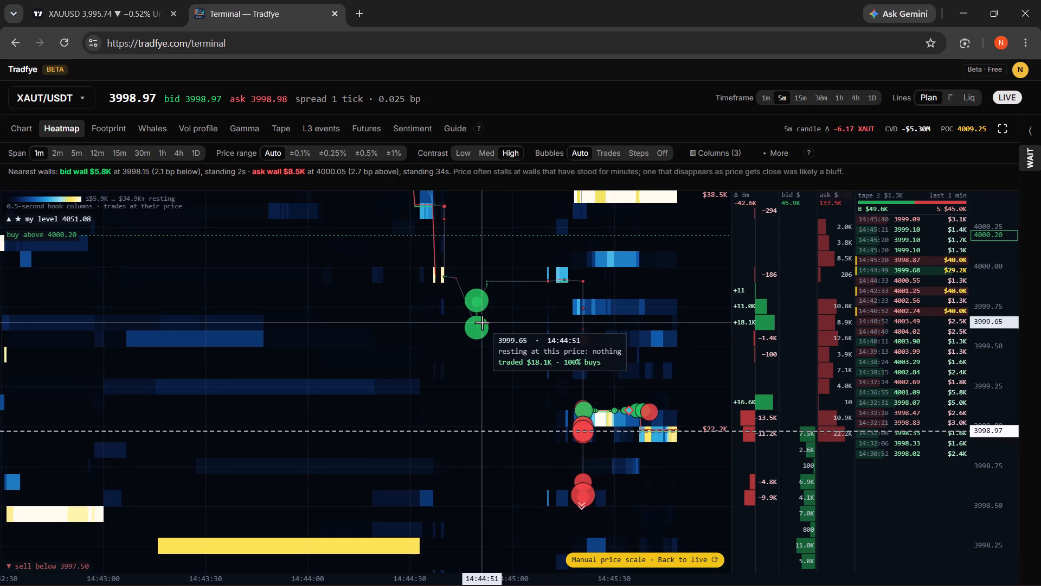
On the XAUUSD chart, close the ad and move the short position back to the recent swing high, with entry 4,000.24, stop 4,001.83 and target 3,986.53.
left_click(228, 0)
left_click(146, 0)
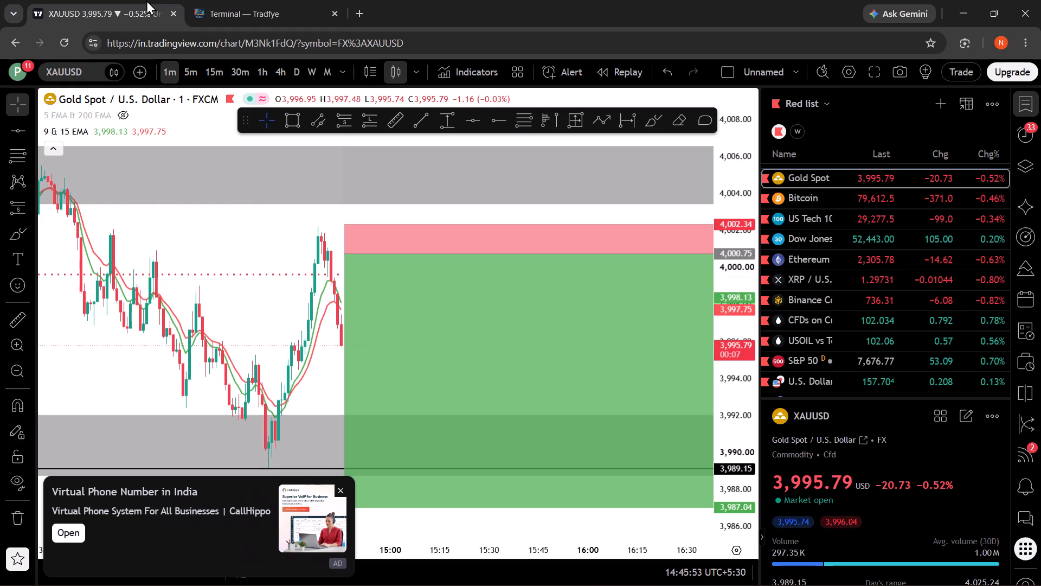
left_click_drag(291, 320, 305, 273)
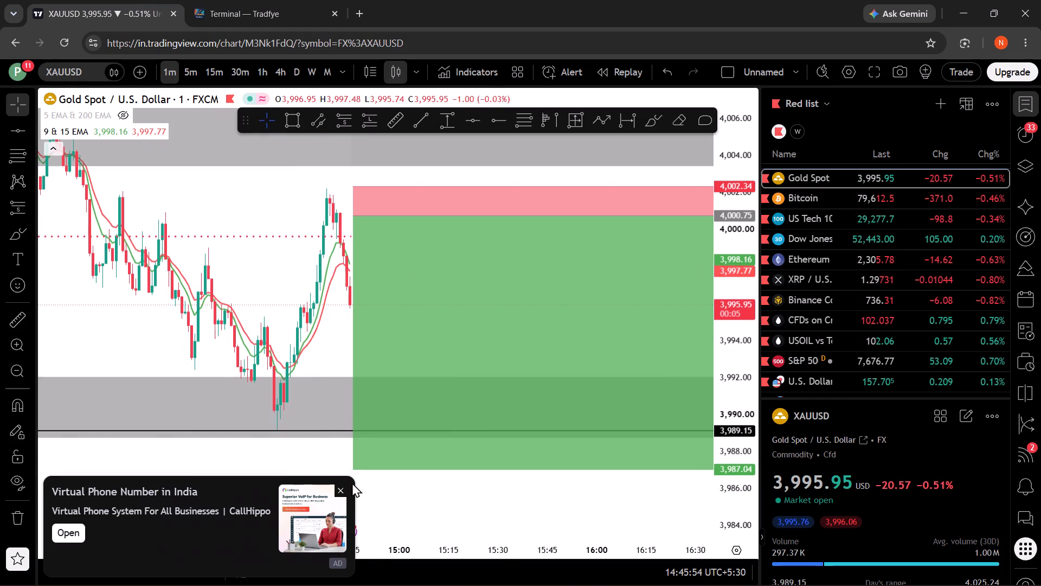
left_click(339, 489)
left_click_drag(299, 325, 300, 299)
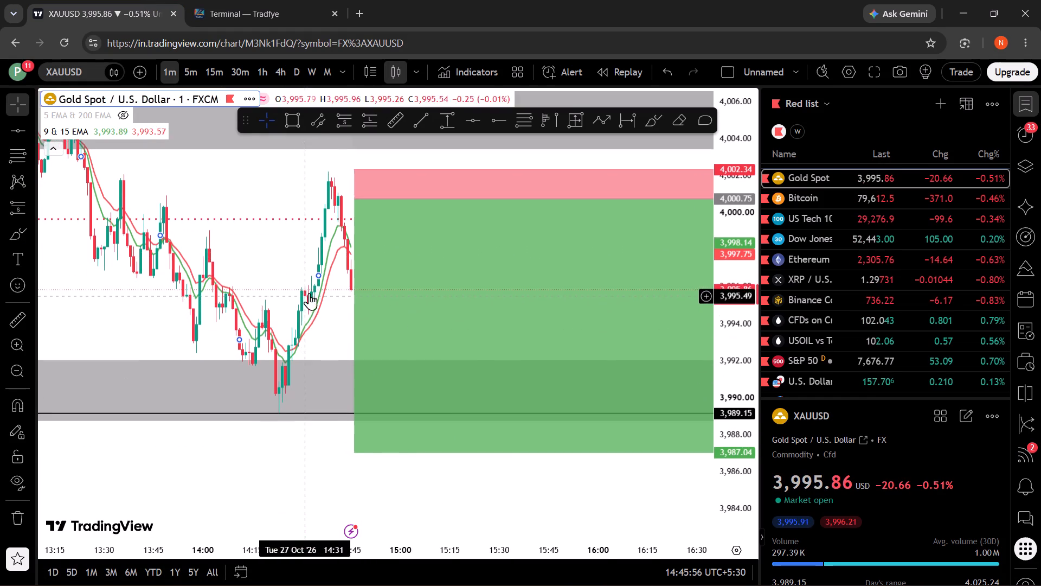
left_click_drag(384, 289, 359, 298)
left_click(304, 290)
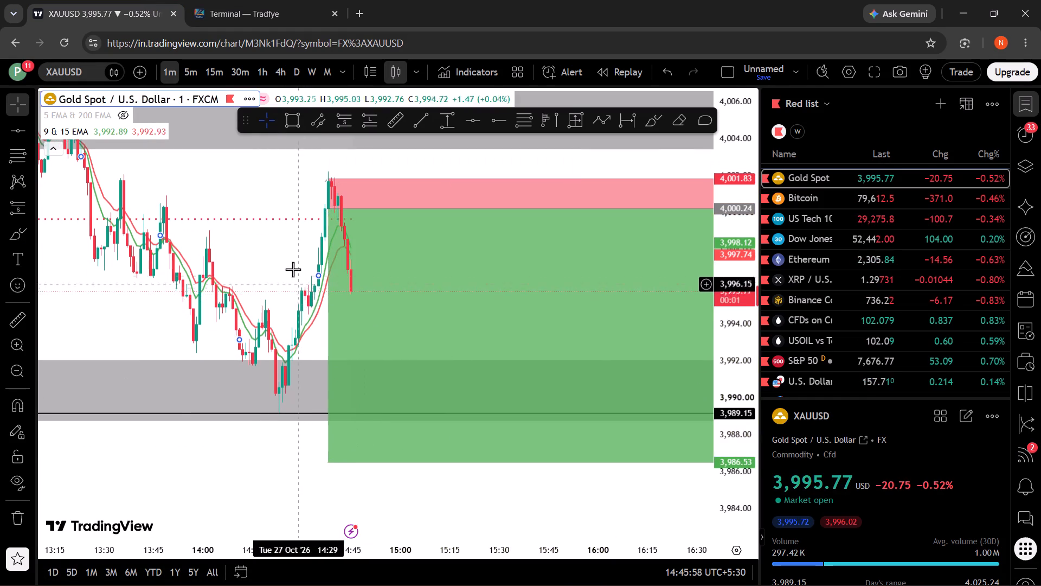
Examine Tradfye's XAUT/USDT heatmap from about 4,000 down to 3,996, magnifying the time scale around the 14:46 trade bubbles and resting orders.
left_click(266, 0)
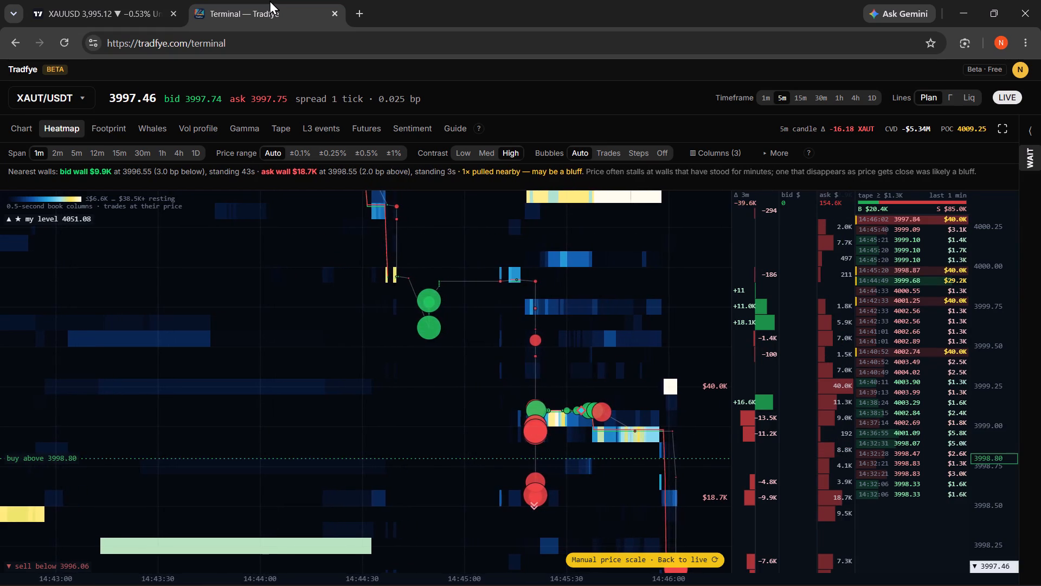
left_click_drag(674, 366, 602, 267)
left_click_drag(661, 349, 577, 216)
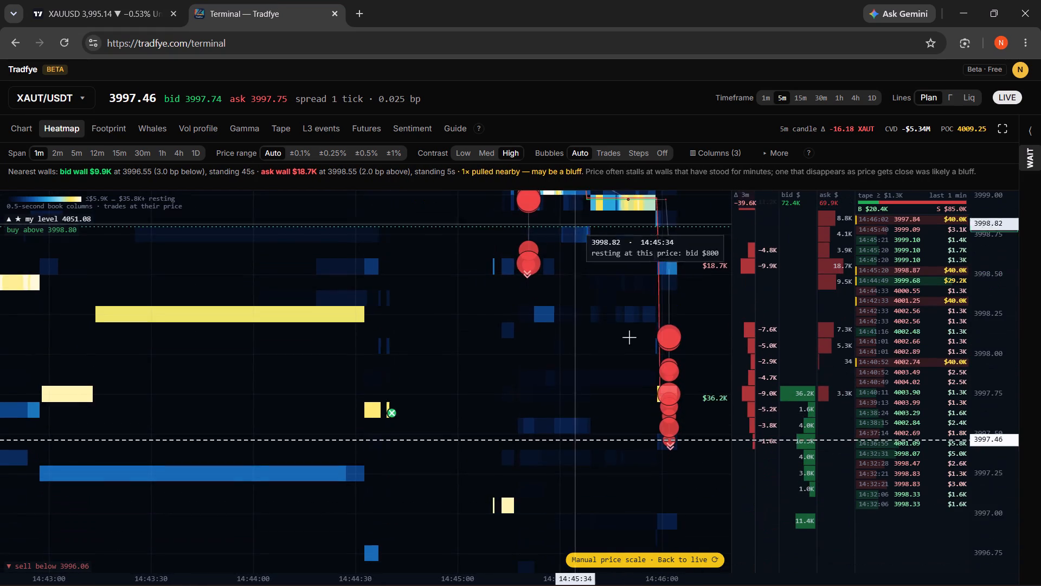
left_click_drag(664, 377, 596, 298)
left_click_drag(686, 387, 635, 353)
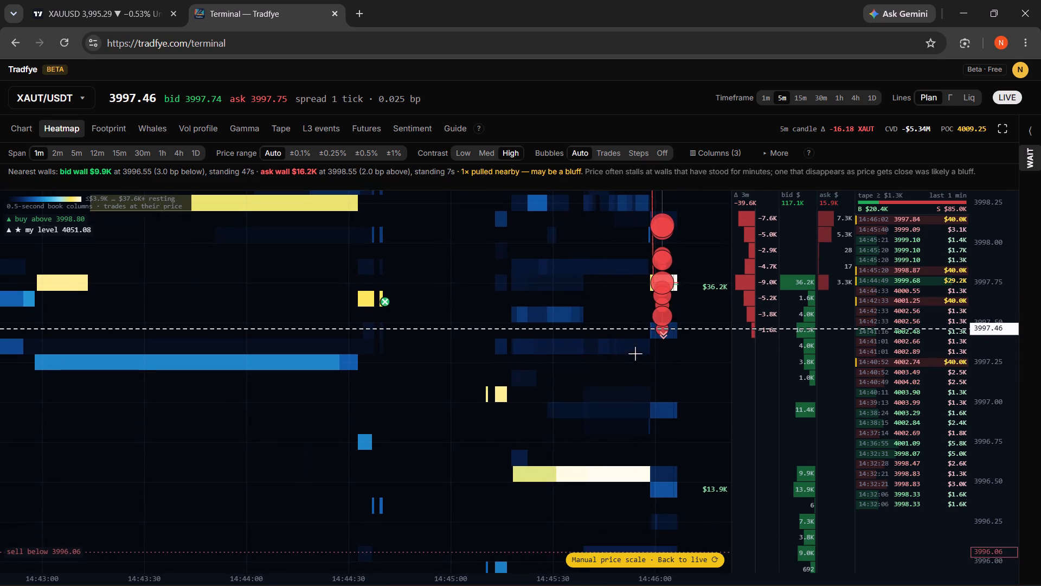
scroll(779, 380, "up", 3)
scroll(612, 366, "up", 3)
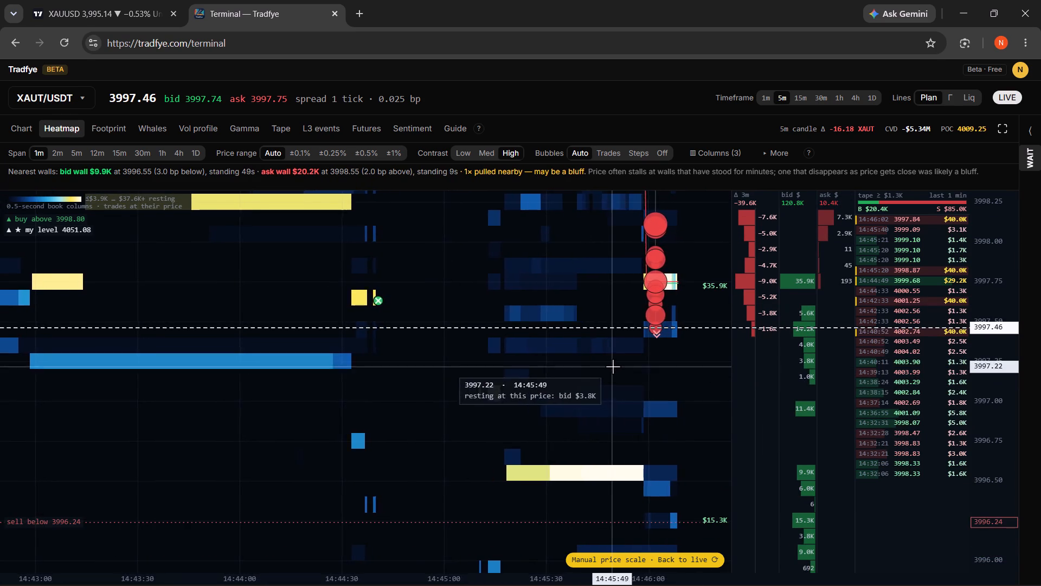
scroll(618, 349, "up", 10)
Return to the XAUUSD chart and check the latest candles against the short position and the demand zone below.
left_click(105, 30)
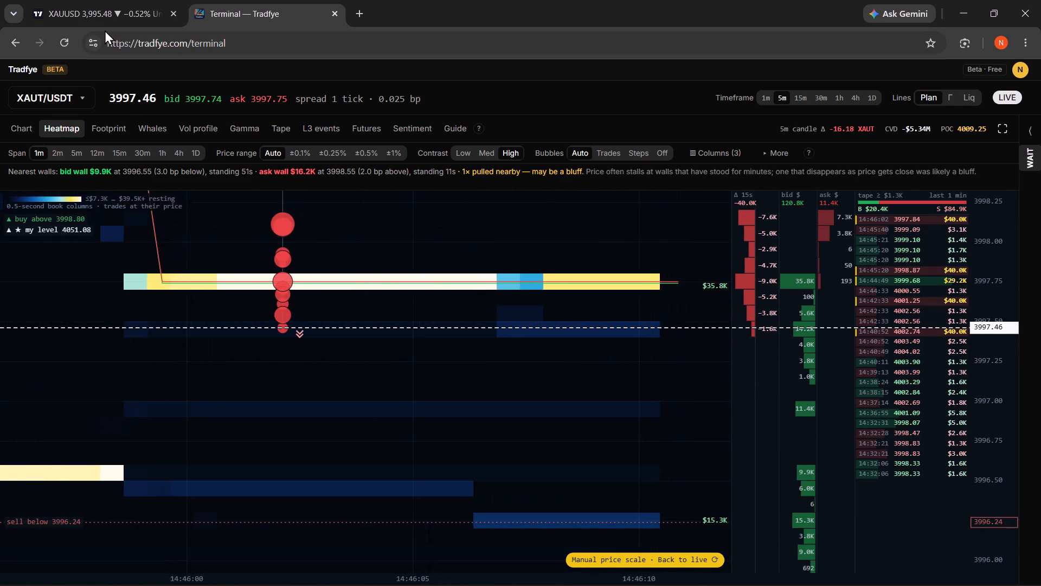
left_click(108, 18)
left_click_drag(180, 302, 173, 285)
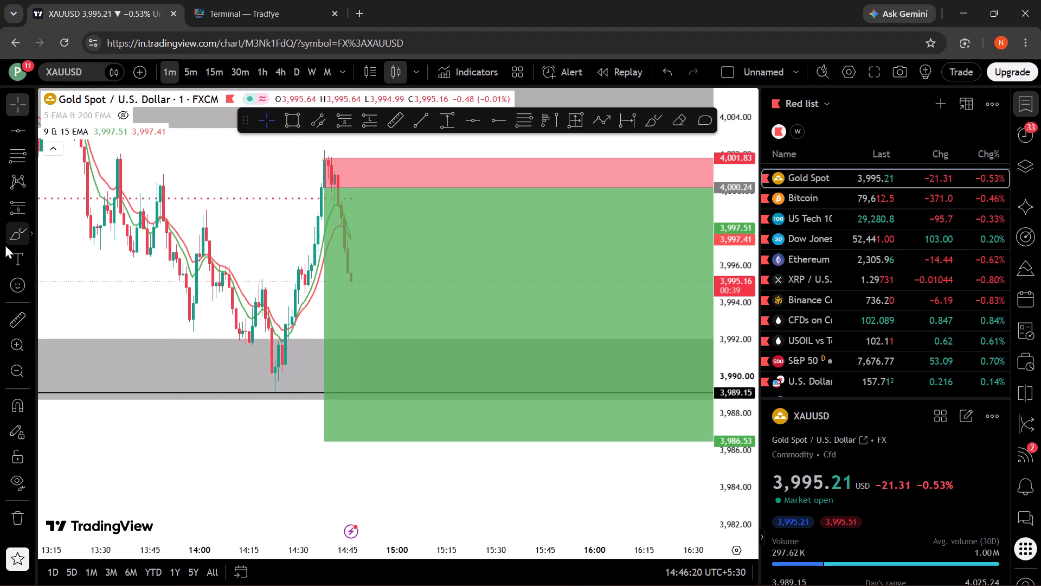
left_click_drag(230, 275, 244, 302)
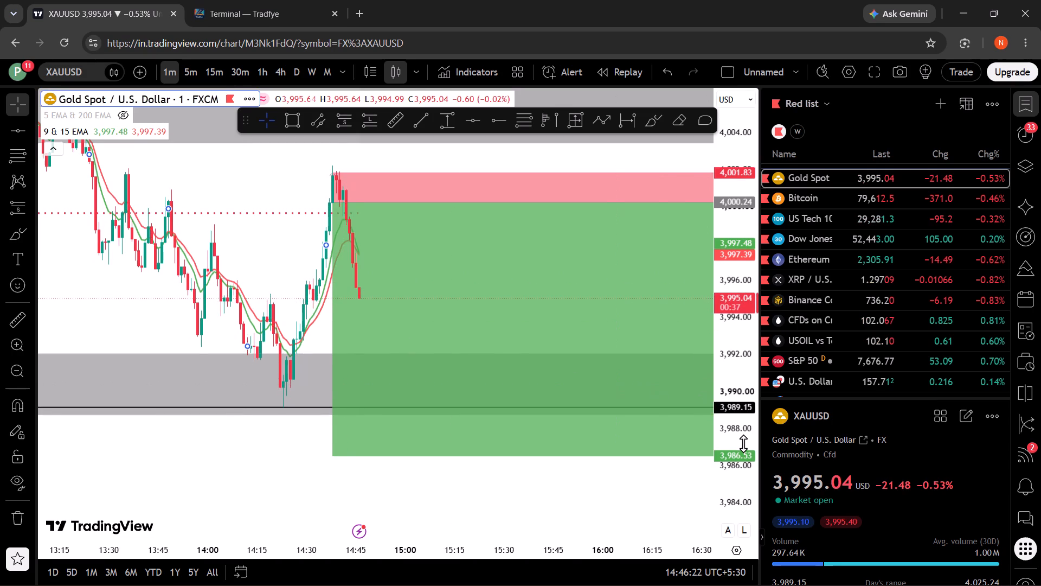
left_click_drag(743, 443, 742, 423)
left_click_drag(230, 281, 230, 276)
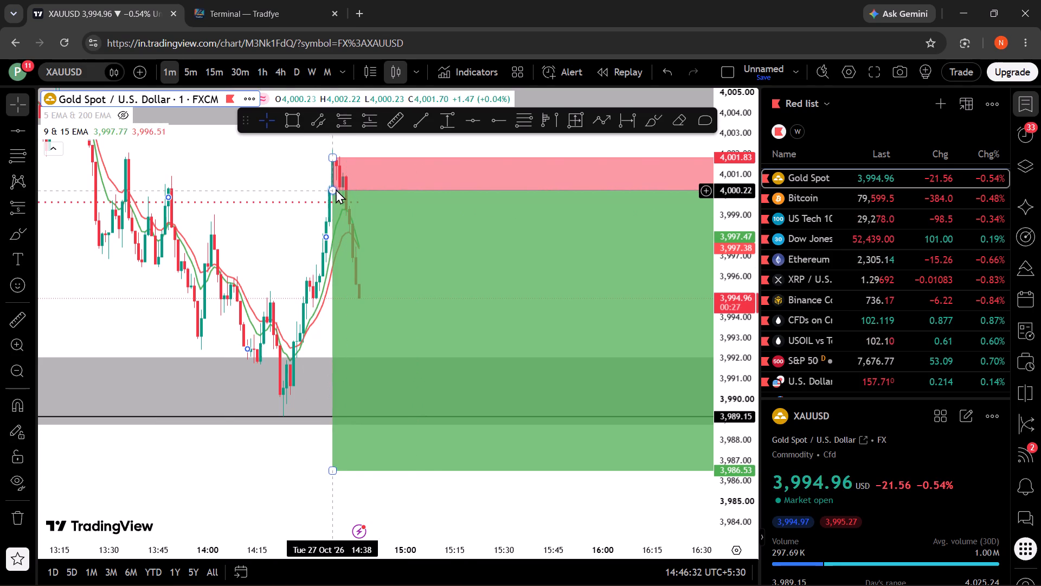
left_click_drag(333, 189, 333, 184)
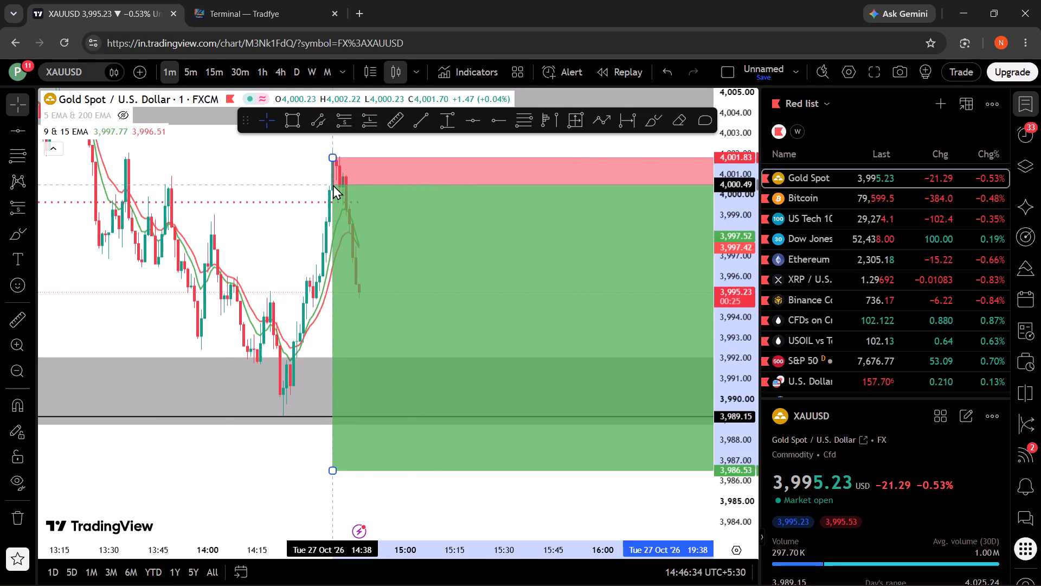